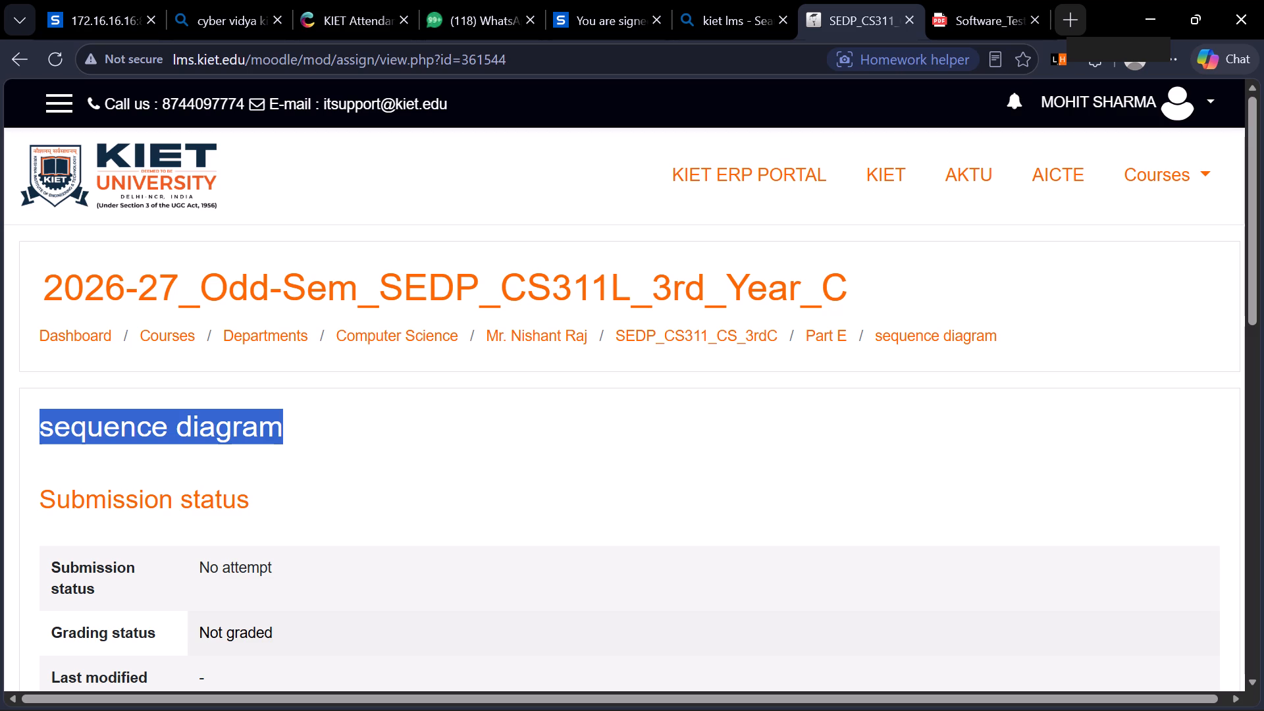
pyautogui.click(1061, 20)
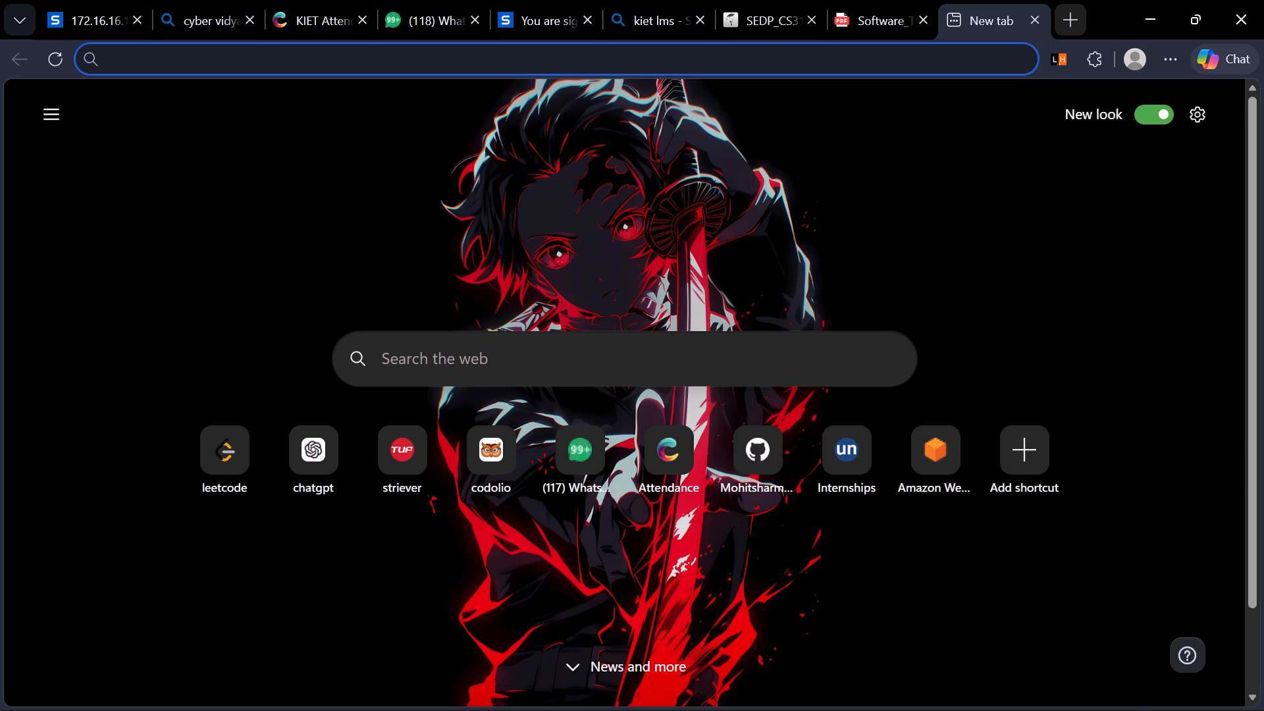
# Show the hidden system tray icons.
pyautogui.click(977, 689)
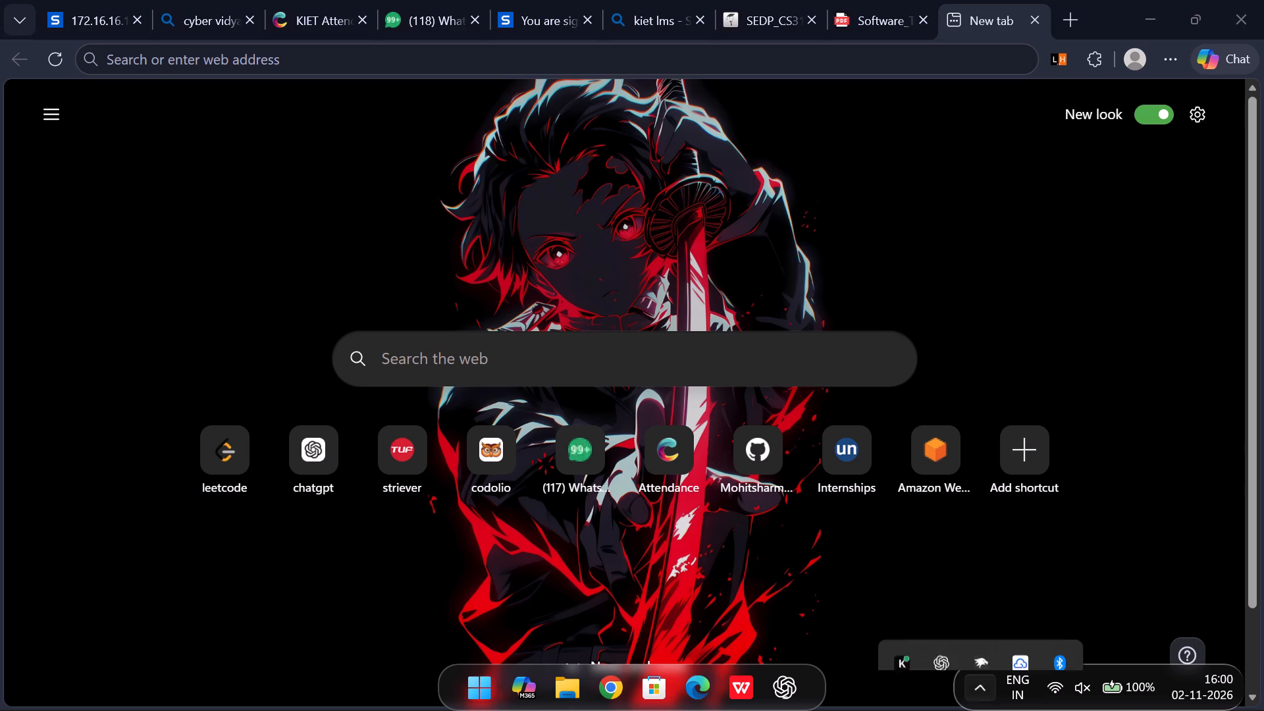
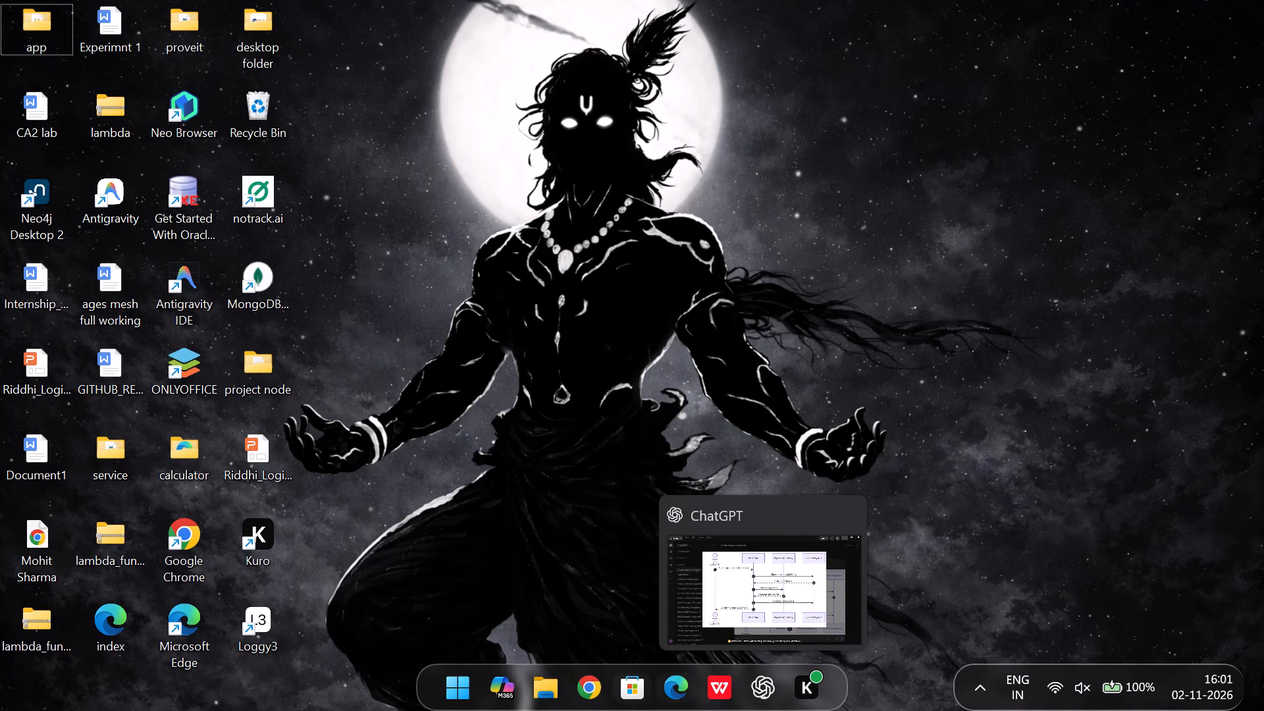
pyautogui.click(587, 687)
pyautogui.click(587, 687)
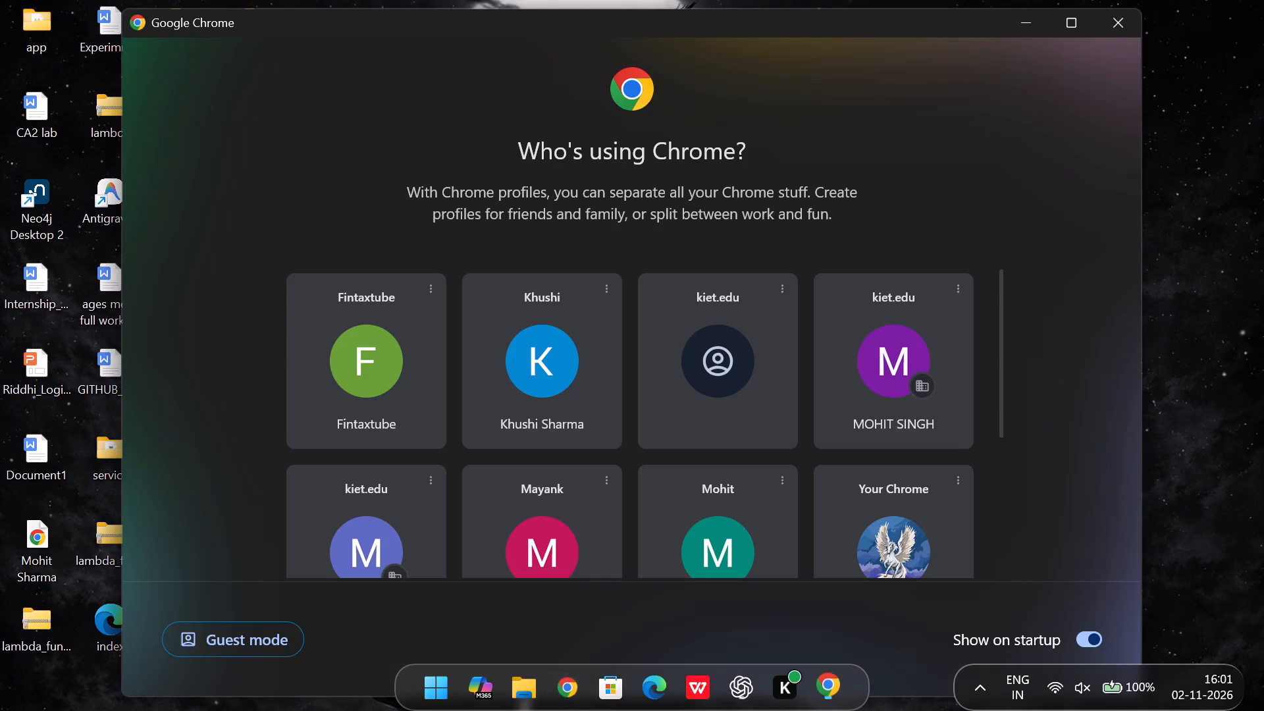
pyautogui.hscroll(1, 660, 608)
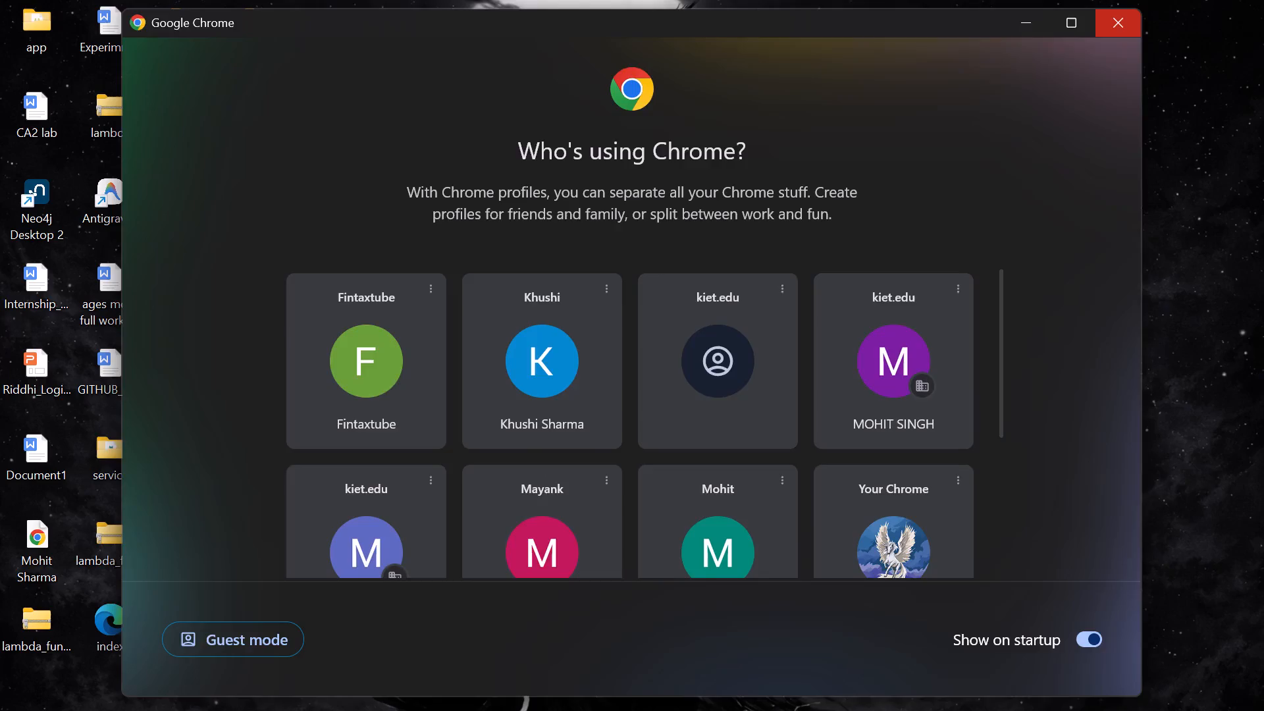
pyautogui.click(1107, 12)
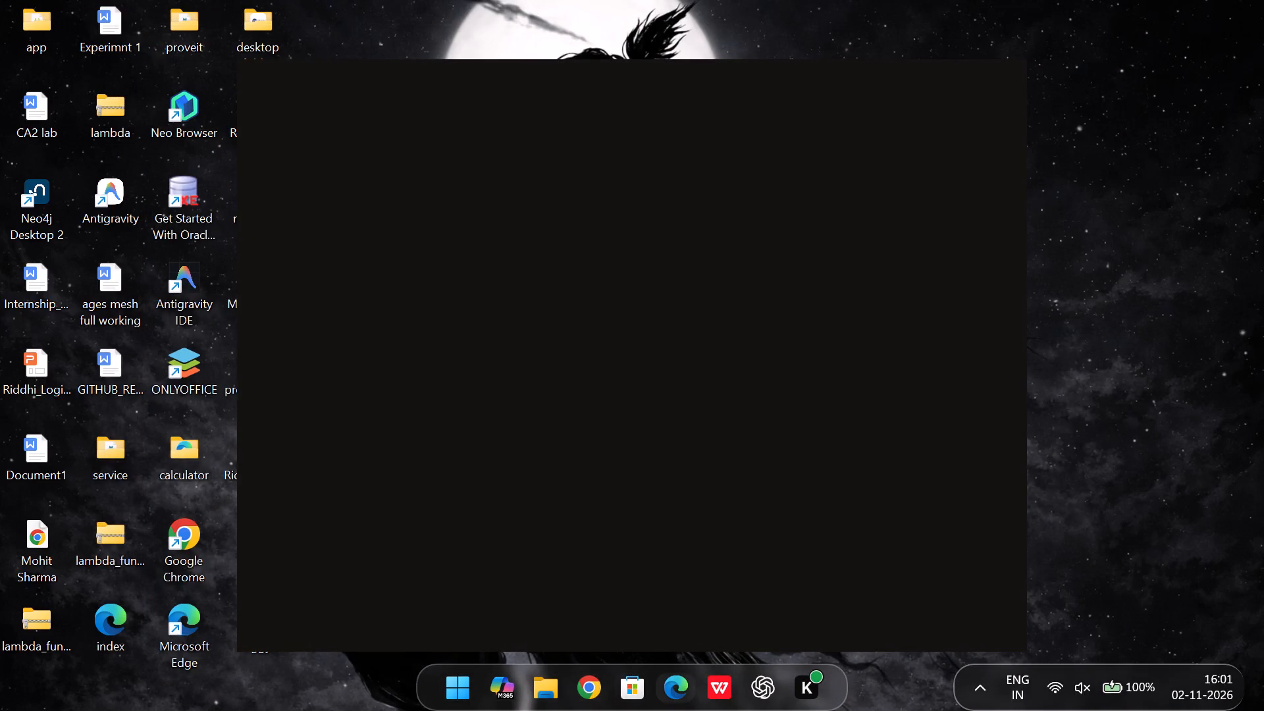
# Switch to Microsoft Edge and open draw.io in the blank tab.
pyautogui.click(666, 677)
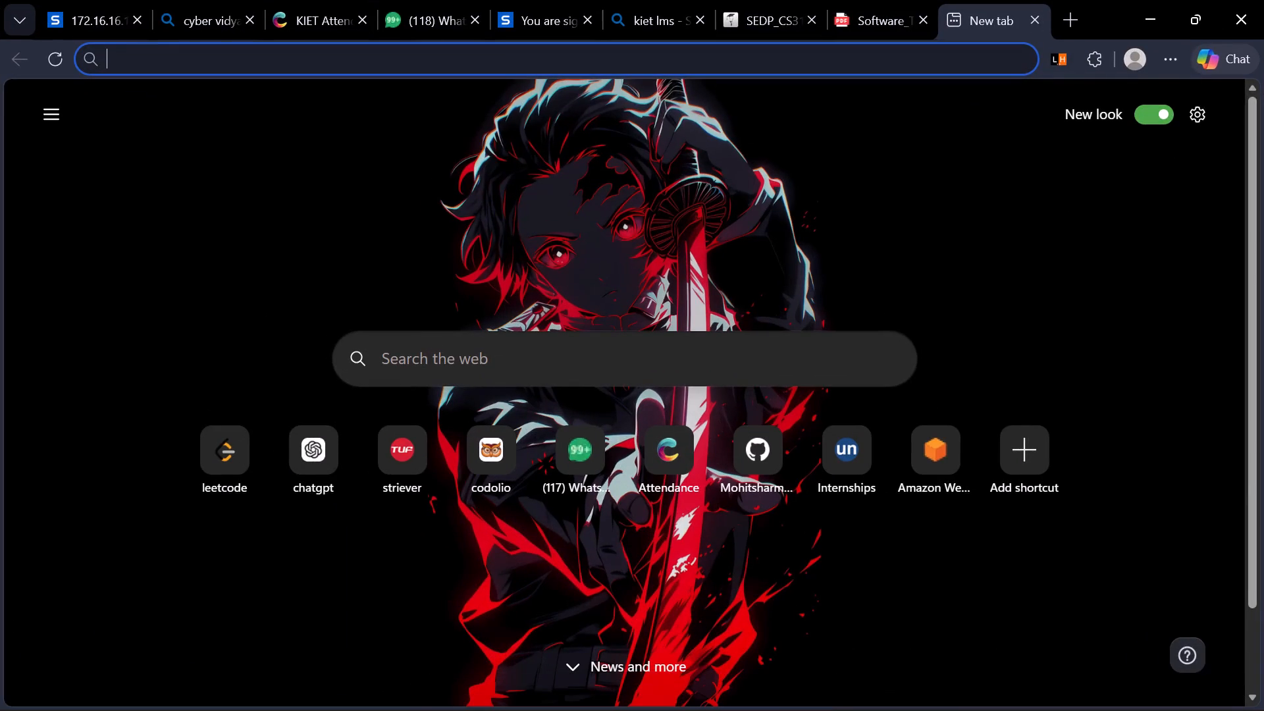
pyautogui.write('draw')
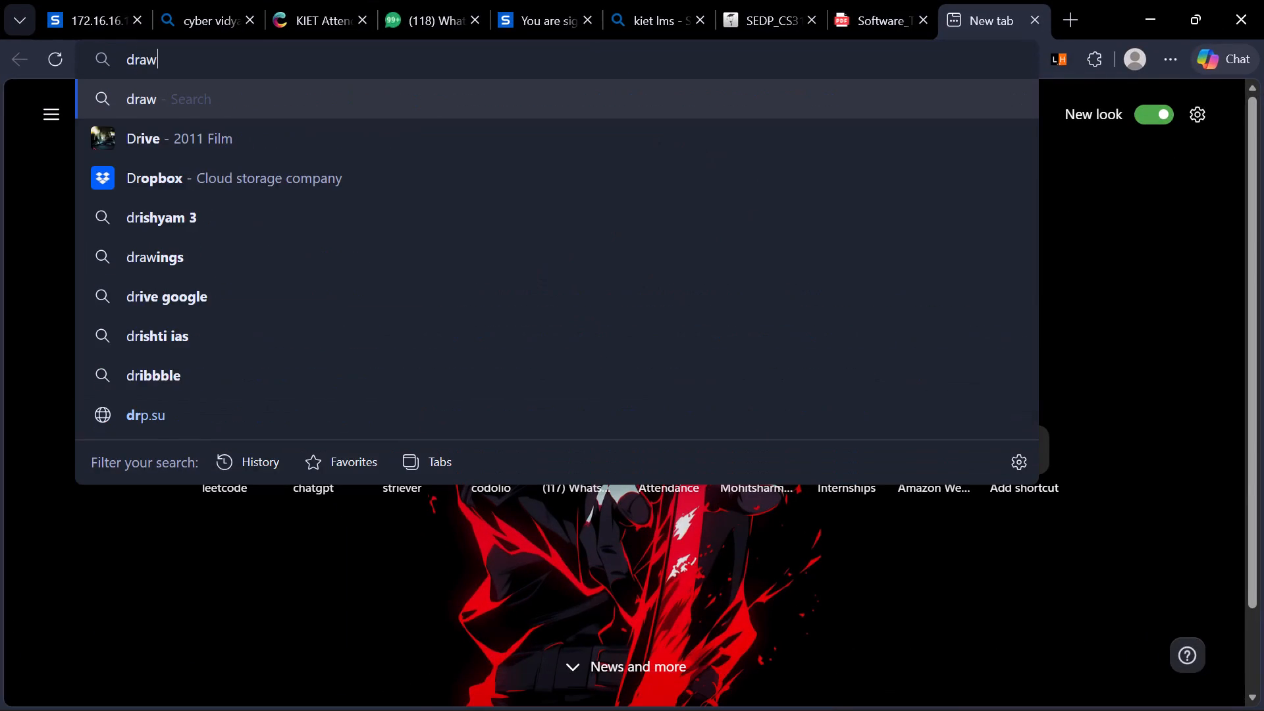
pyautogui.write('.io')
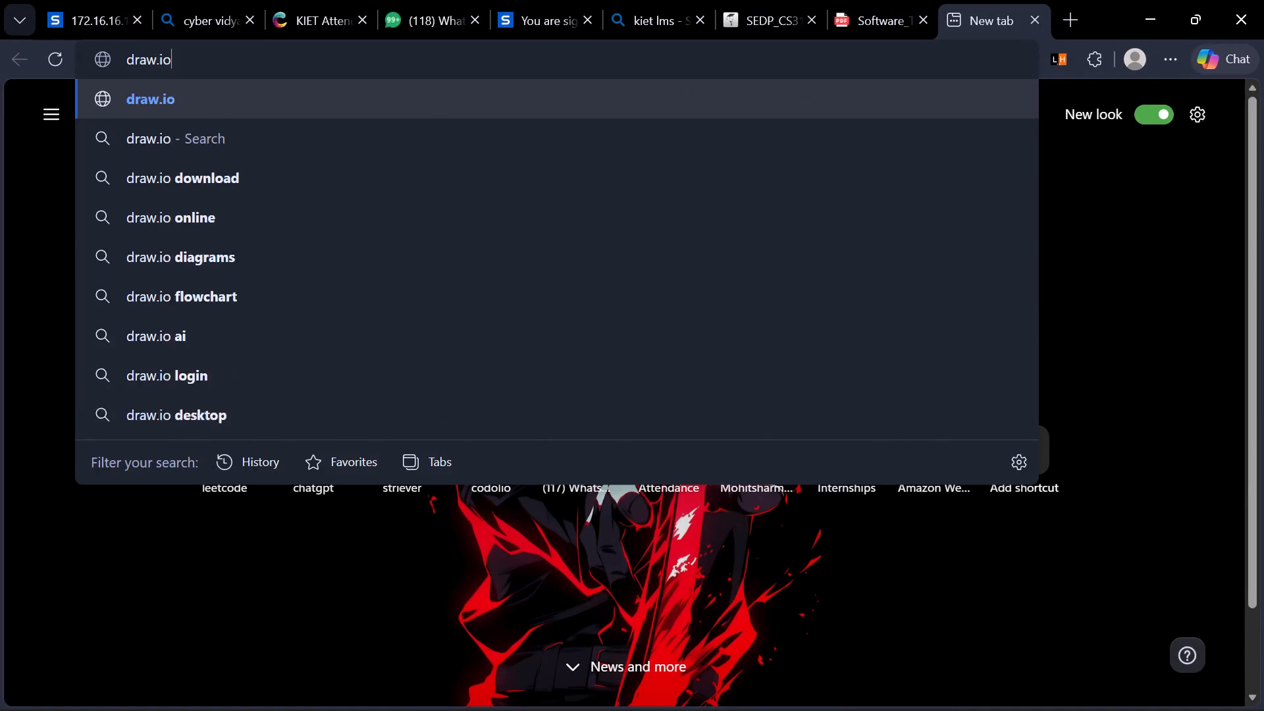
pyautogui.press('Return')
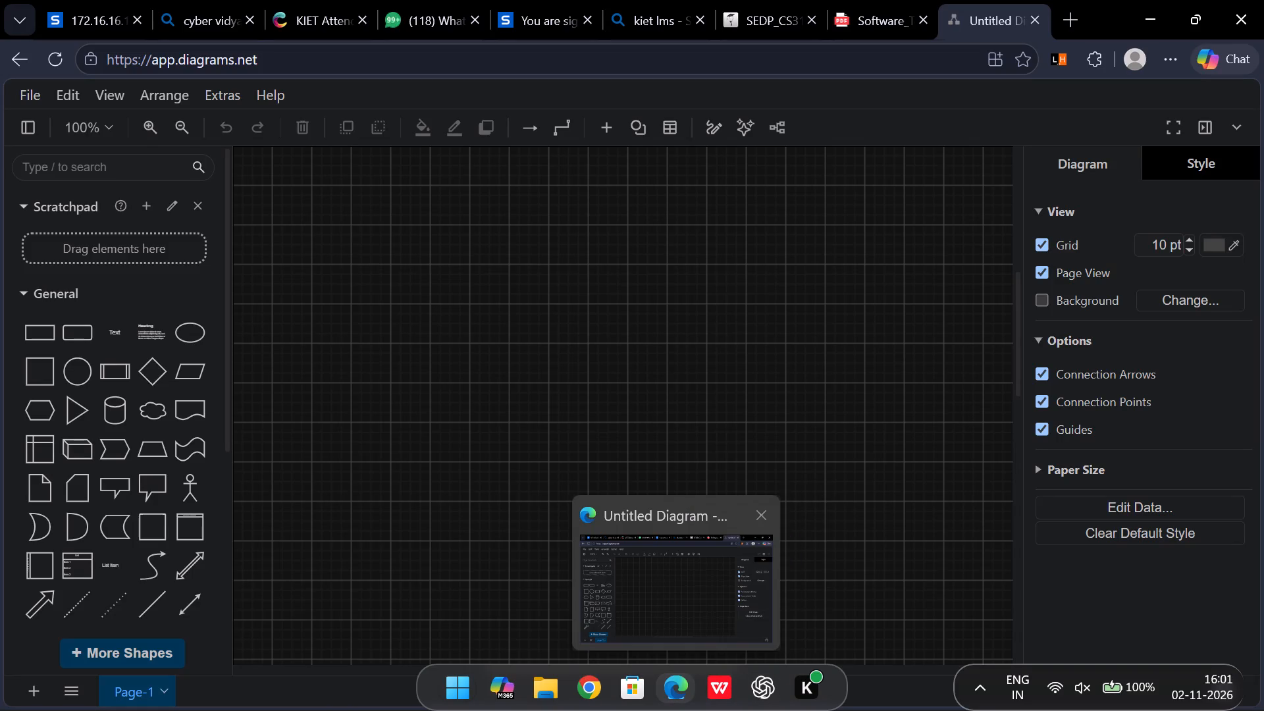
pyautogui.click(671, 622)
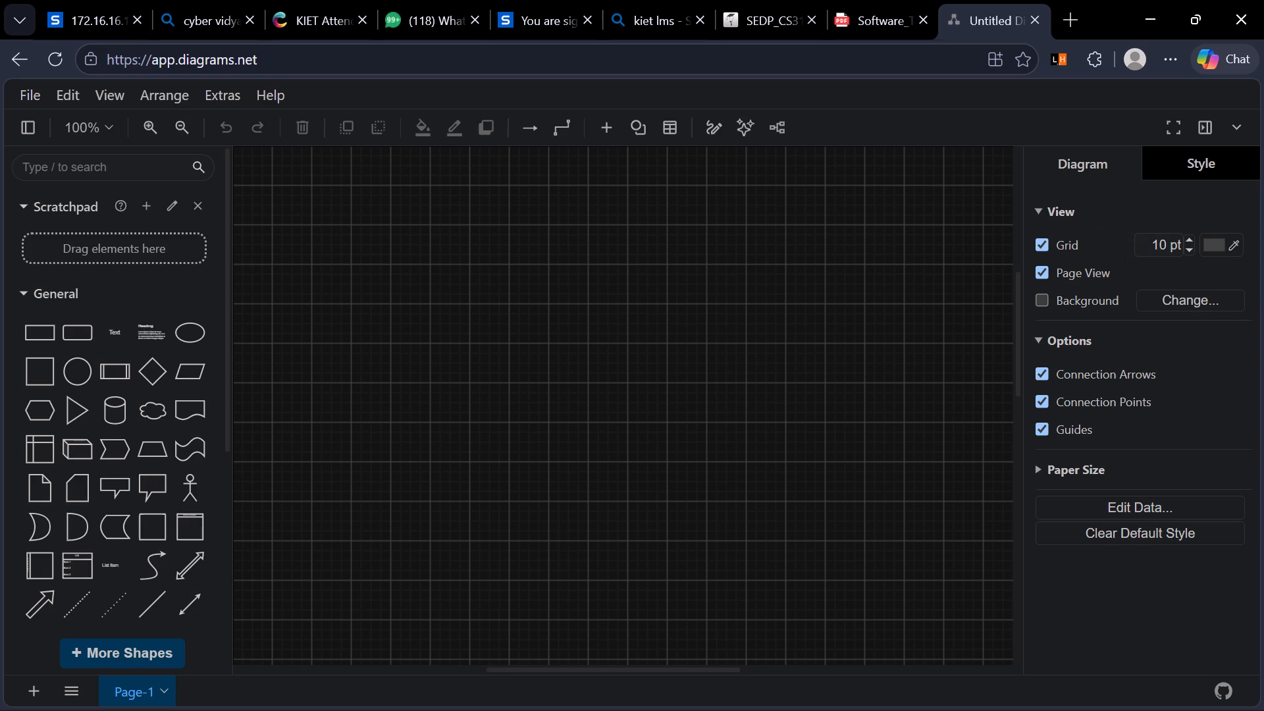
# Add an Actor shape to the blank diagram and move it near the upper-left part of the canvas.
pyautogui.click(197, 486)
pyautogui.moveTo(625, 413); pyautogui.dragTo(414, 320)
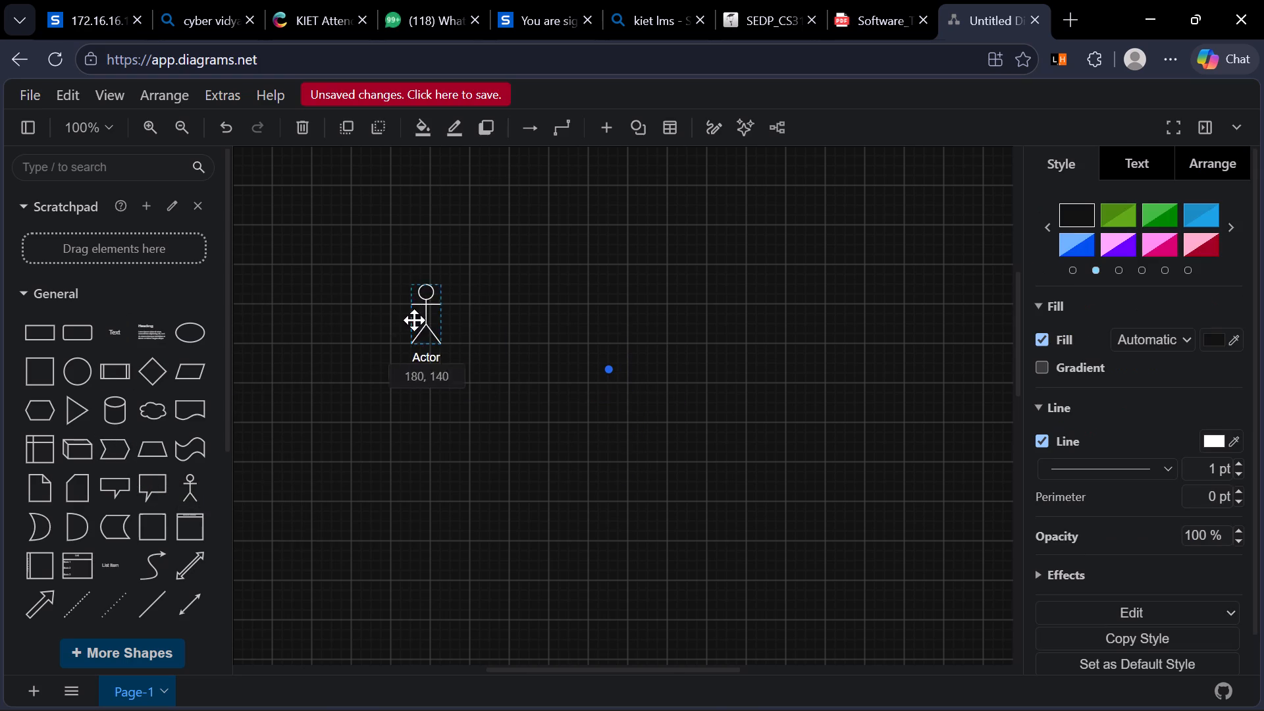
pyautogui.moveTo(414, 320); pyautogui.dragTo(329, 276)
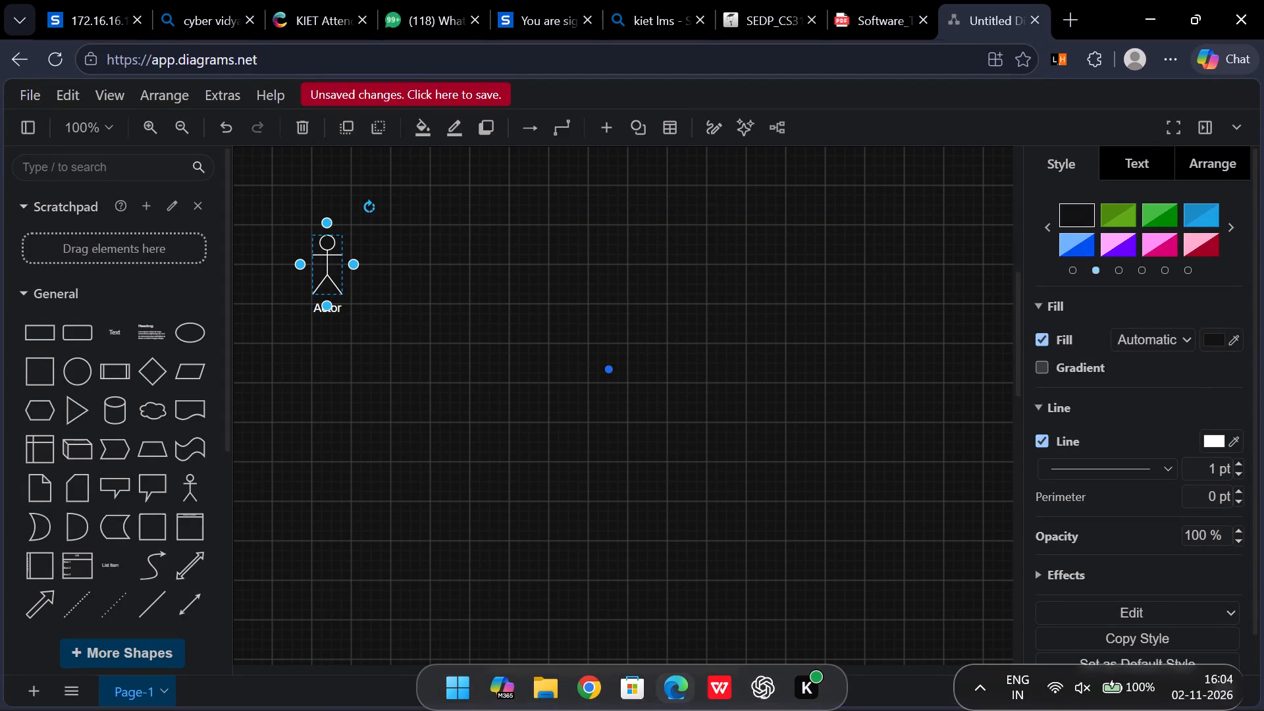
# Open the System Architecture Notations assignment from Part E of the LMS course and view its submission status.
pyautogui.click(773, 18)
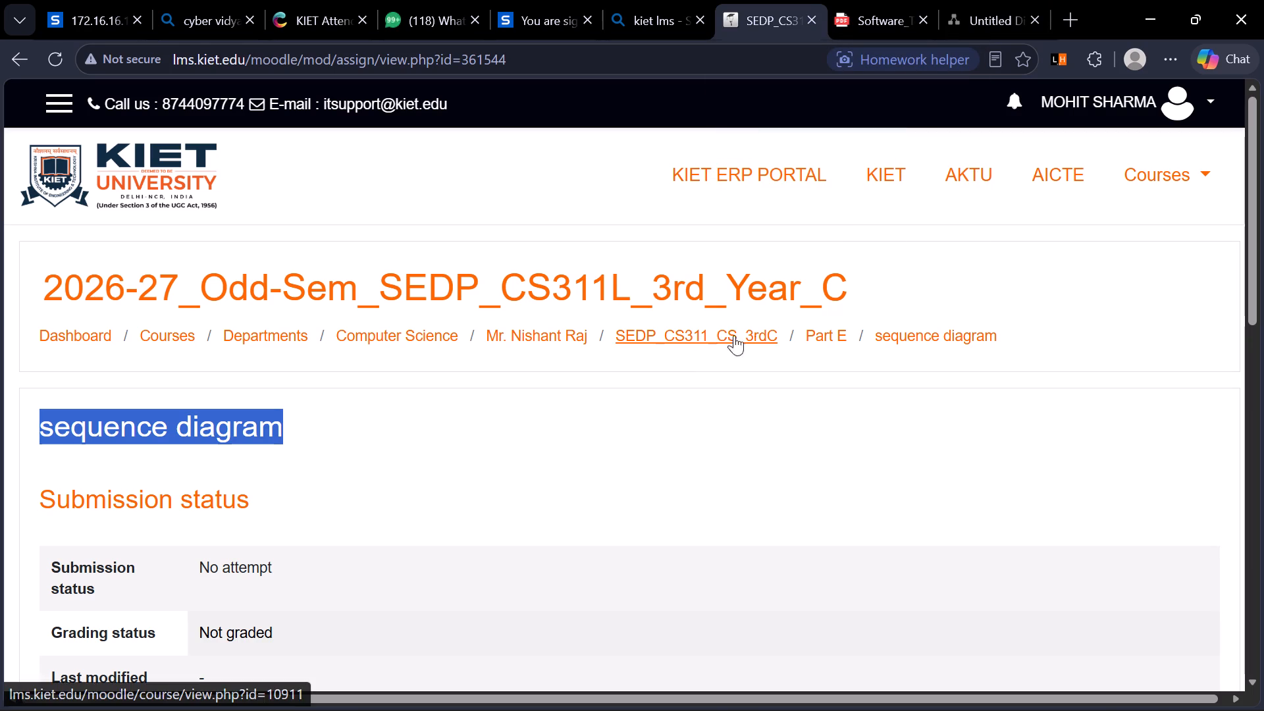
pyautogui.doubleClick(808, 339)
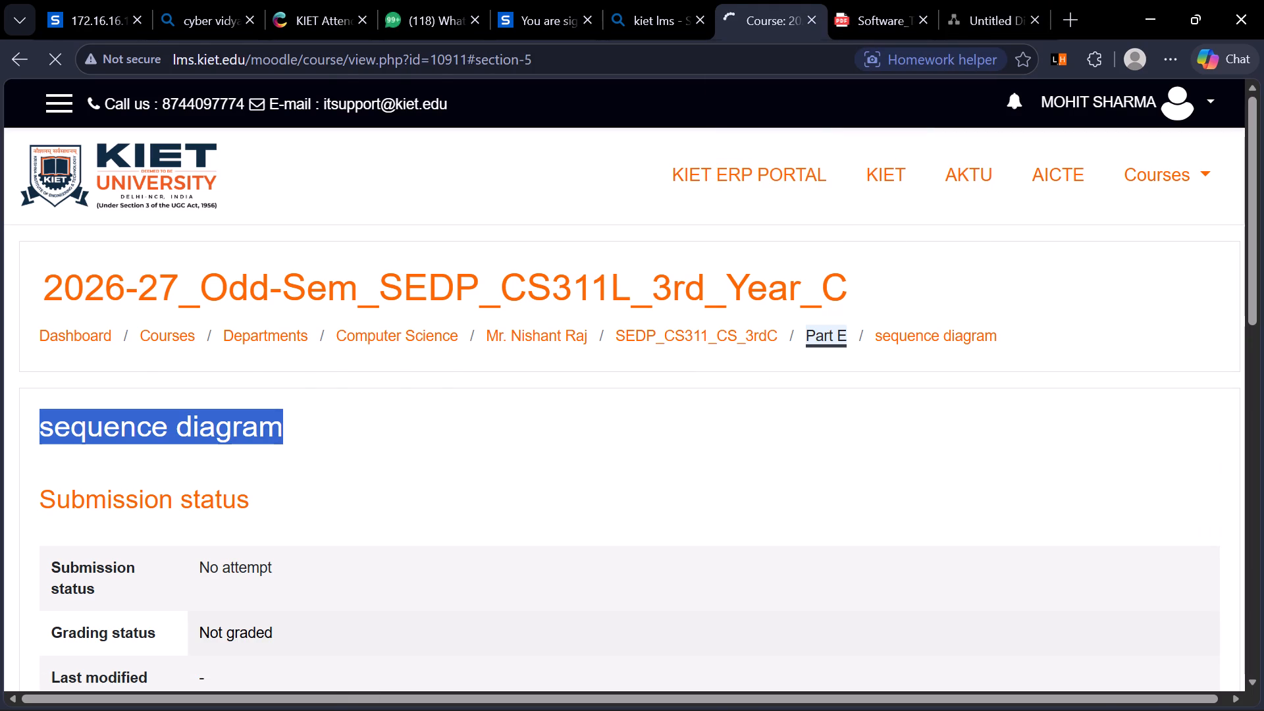
pyautogui.scroll(-1, 625, 363)
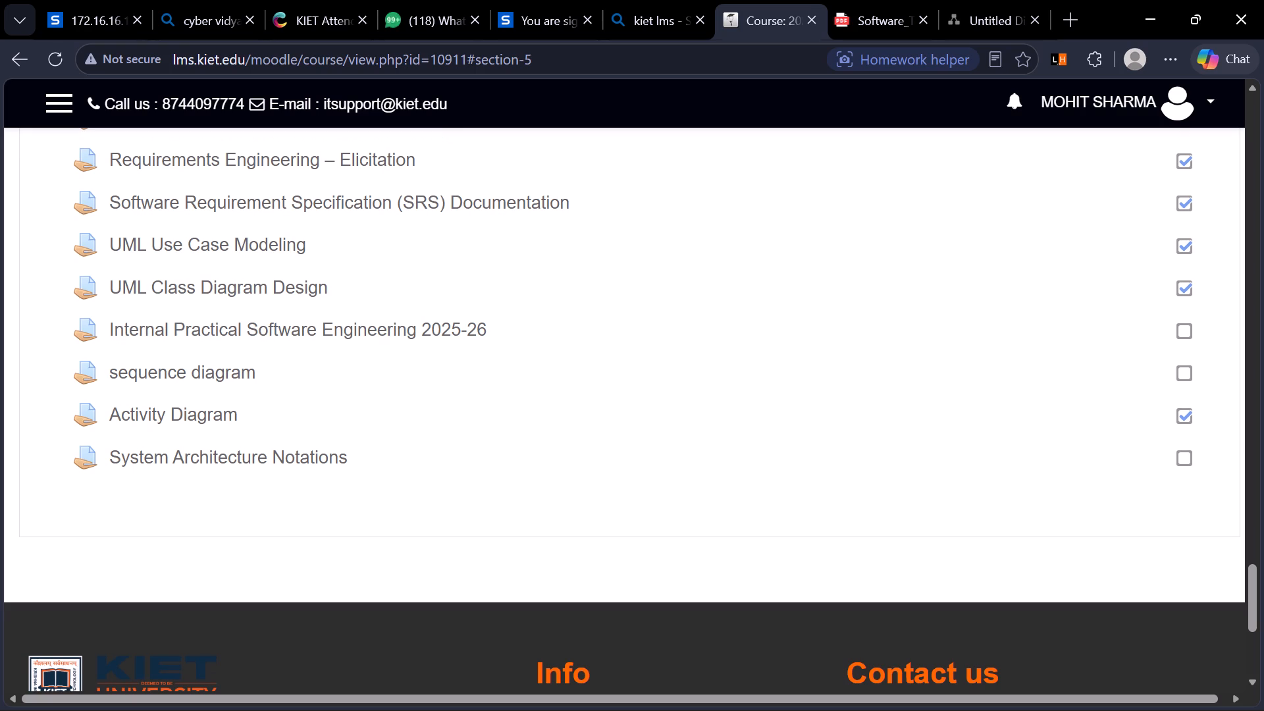
pyautogui.click(241, 458)
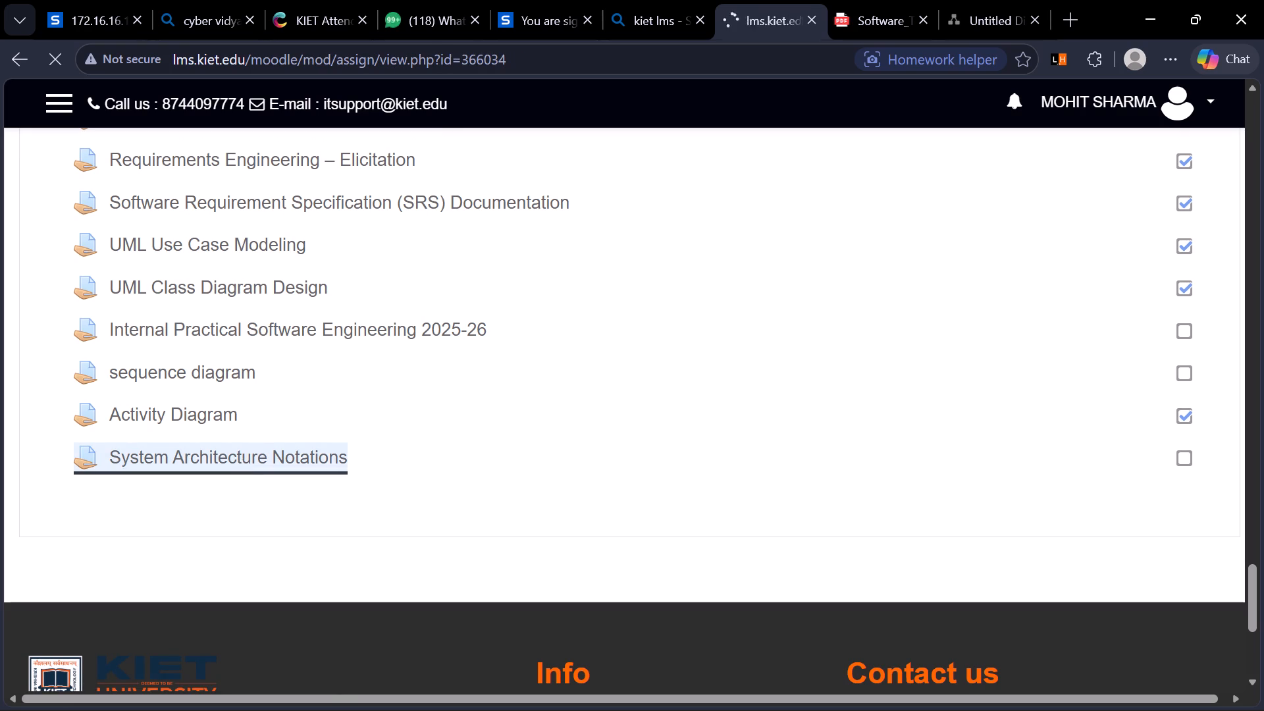
pyautogui.scroll(-1, 479, 424)
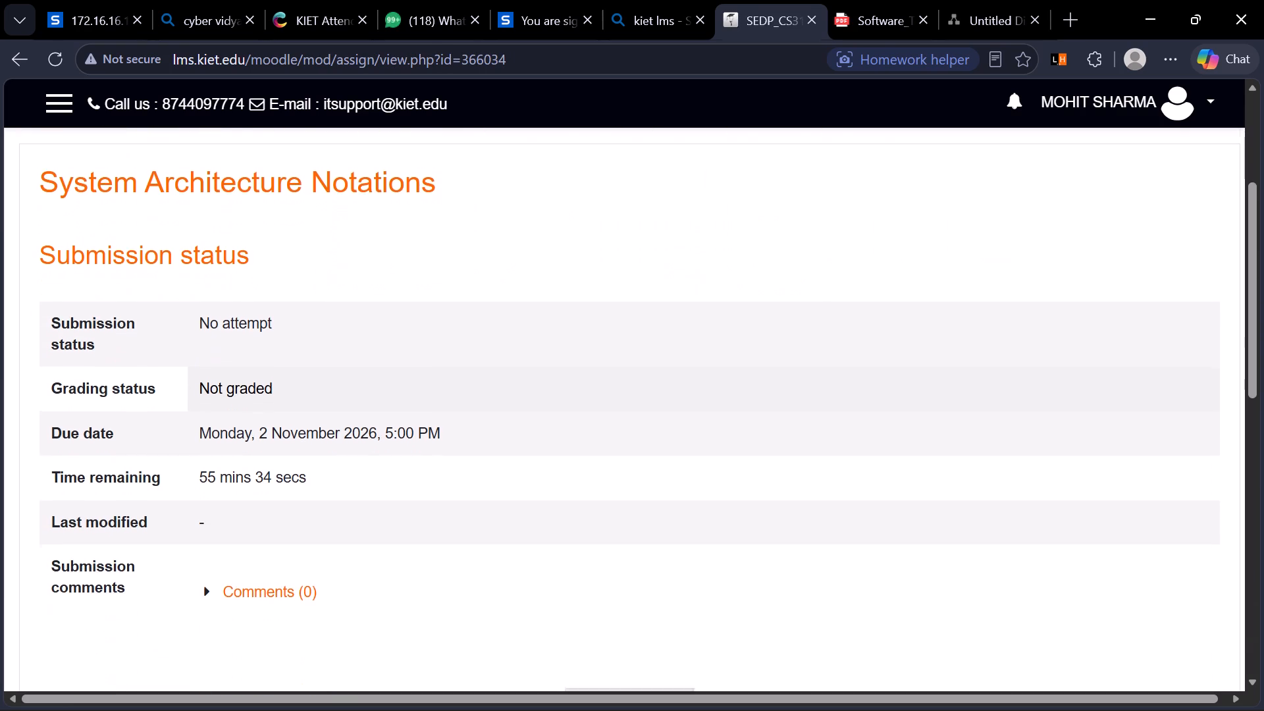
# Copy the assignment title "System Architecture Notations" from the page heading.
pyautogui.scroll(1, 479, 424)
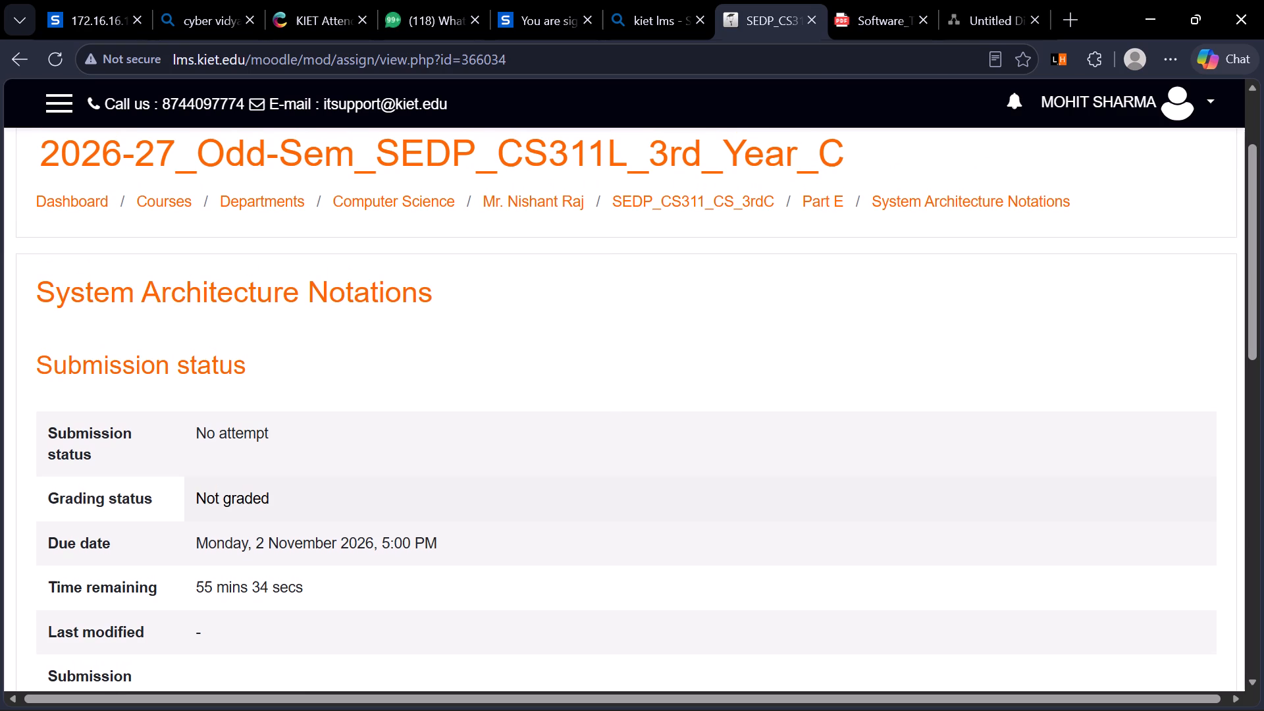
pyautogui.moveTo(453, 289); pyautogui.dragTo(27, 297)
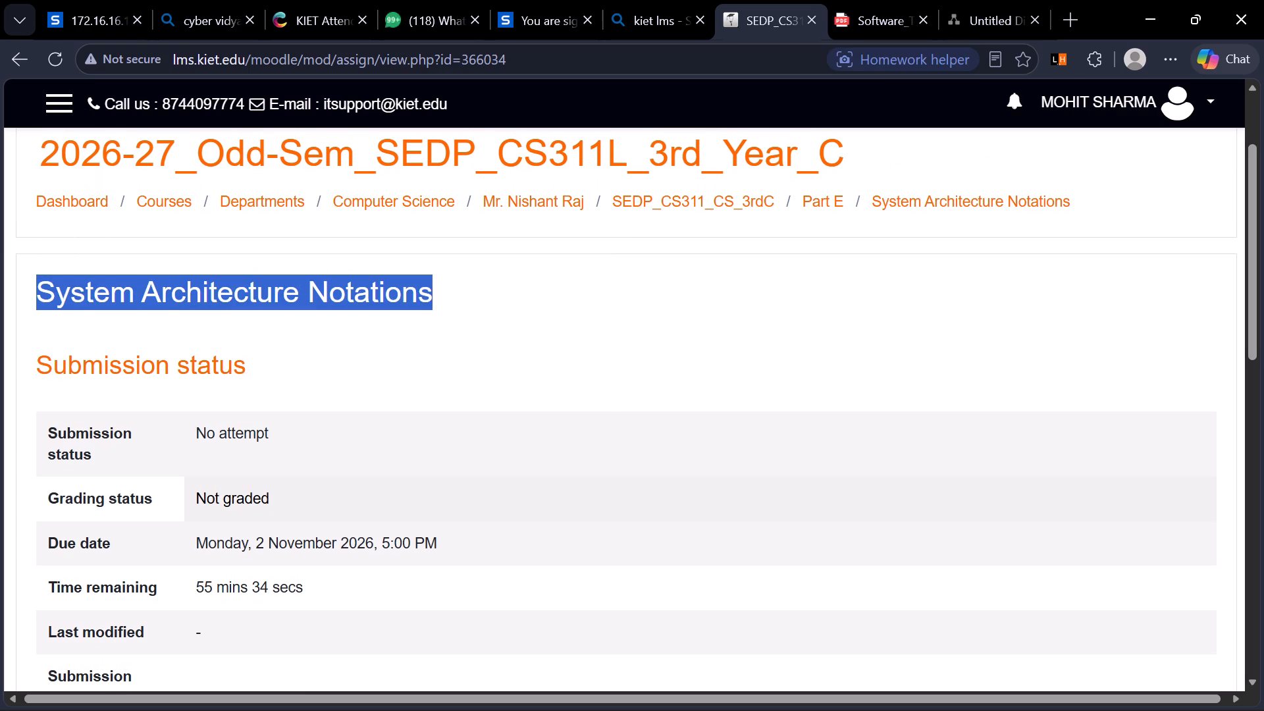
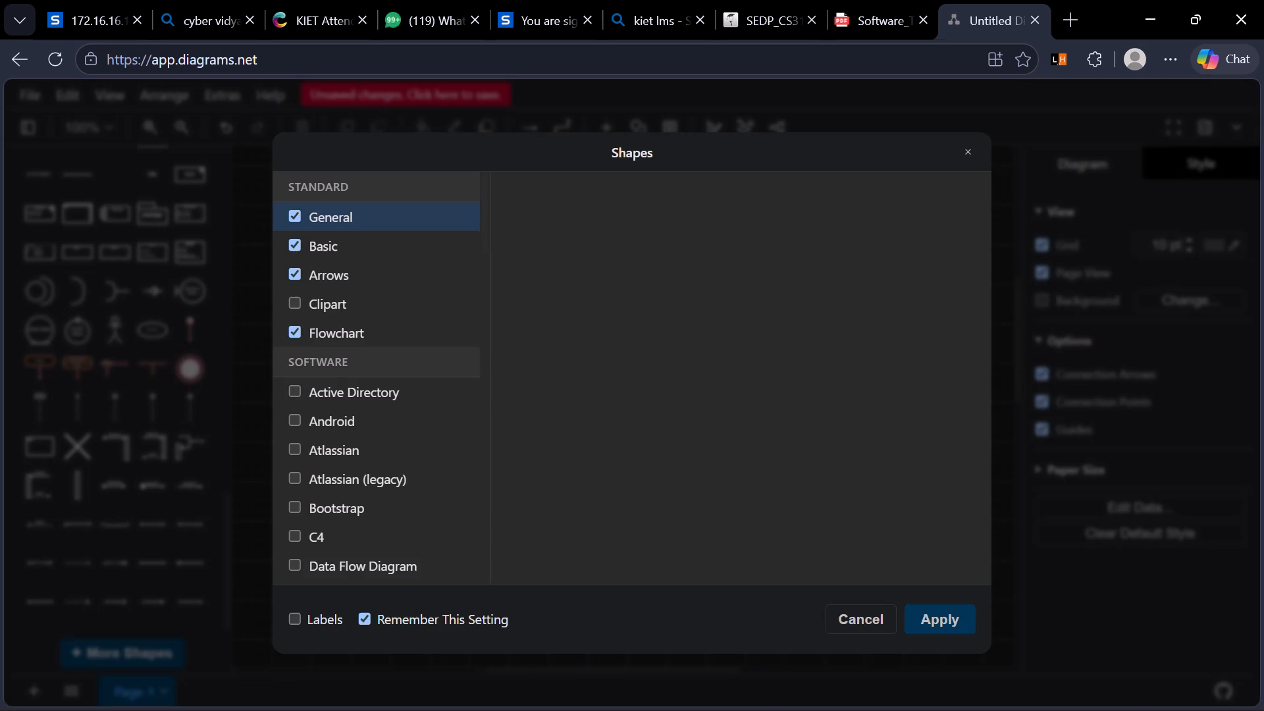
pyautogui.scroll(-2, 661, 404)
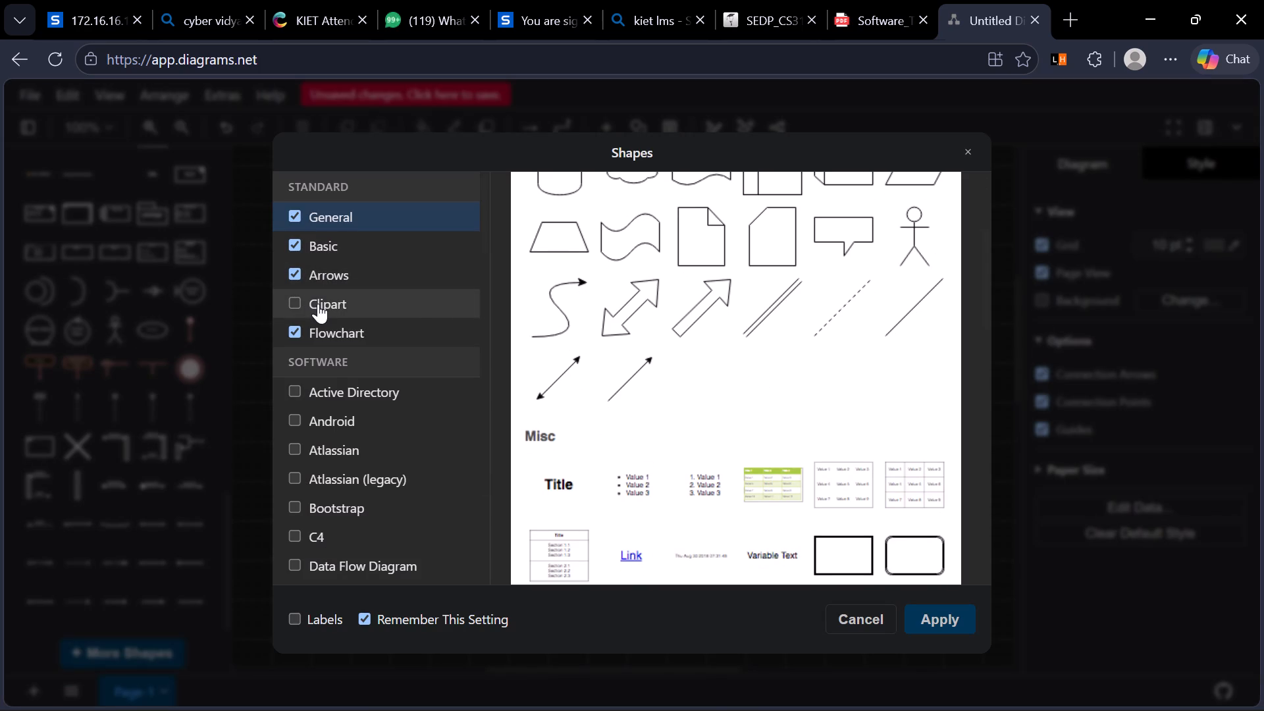
pyautogui.scroll(-2, 336, 420)
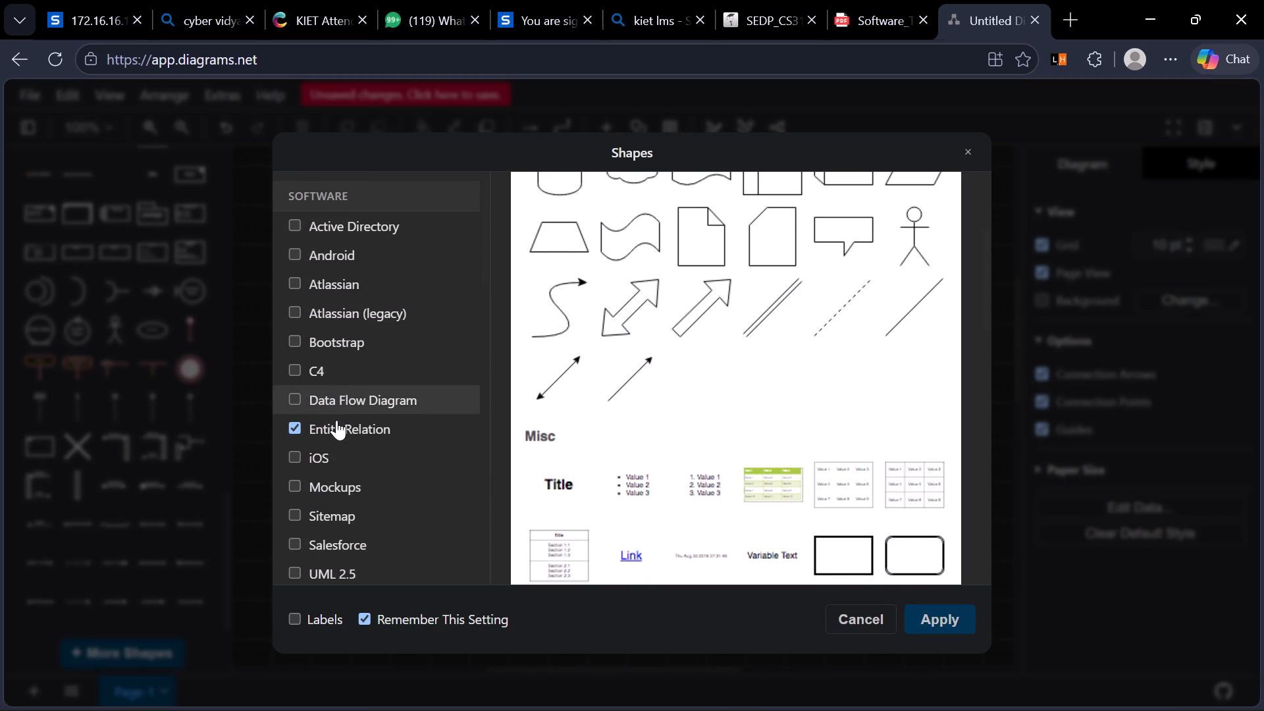
pyautogui.click(360, 395)
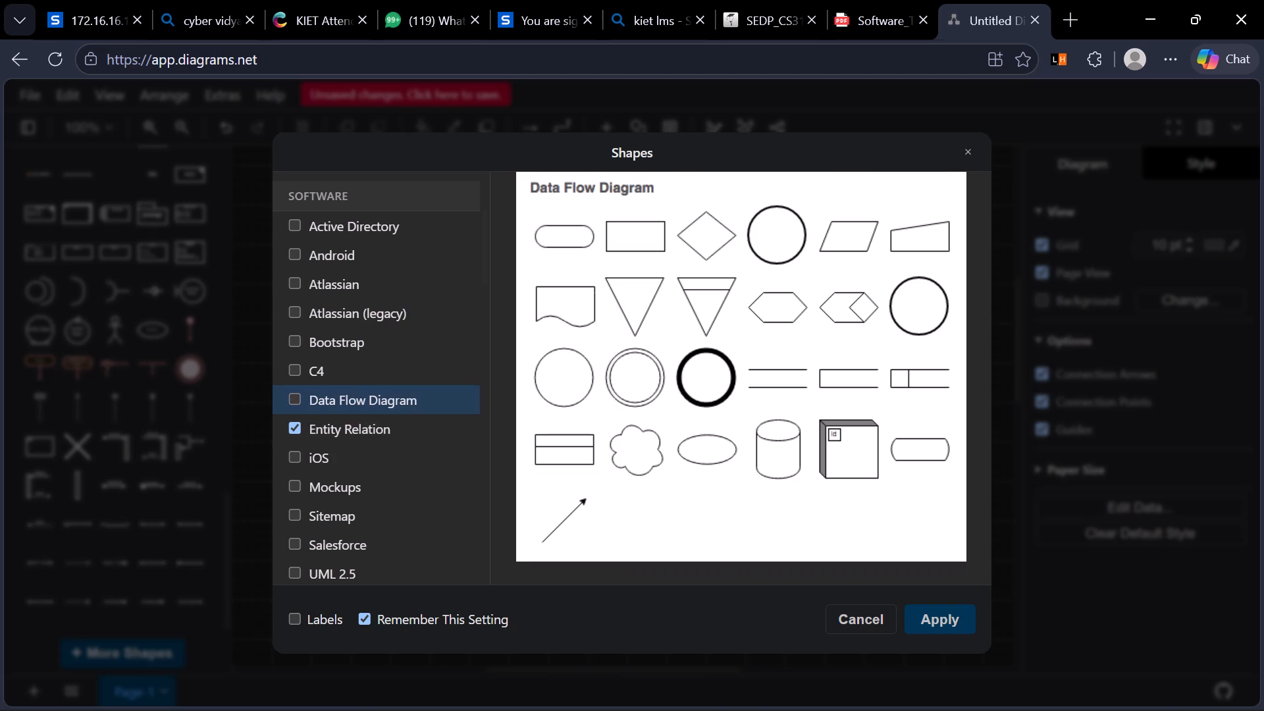
pyautogui.scroll(-1, 714, 424)
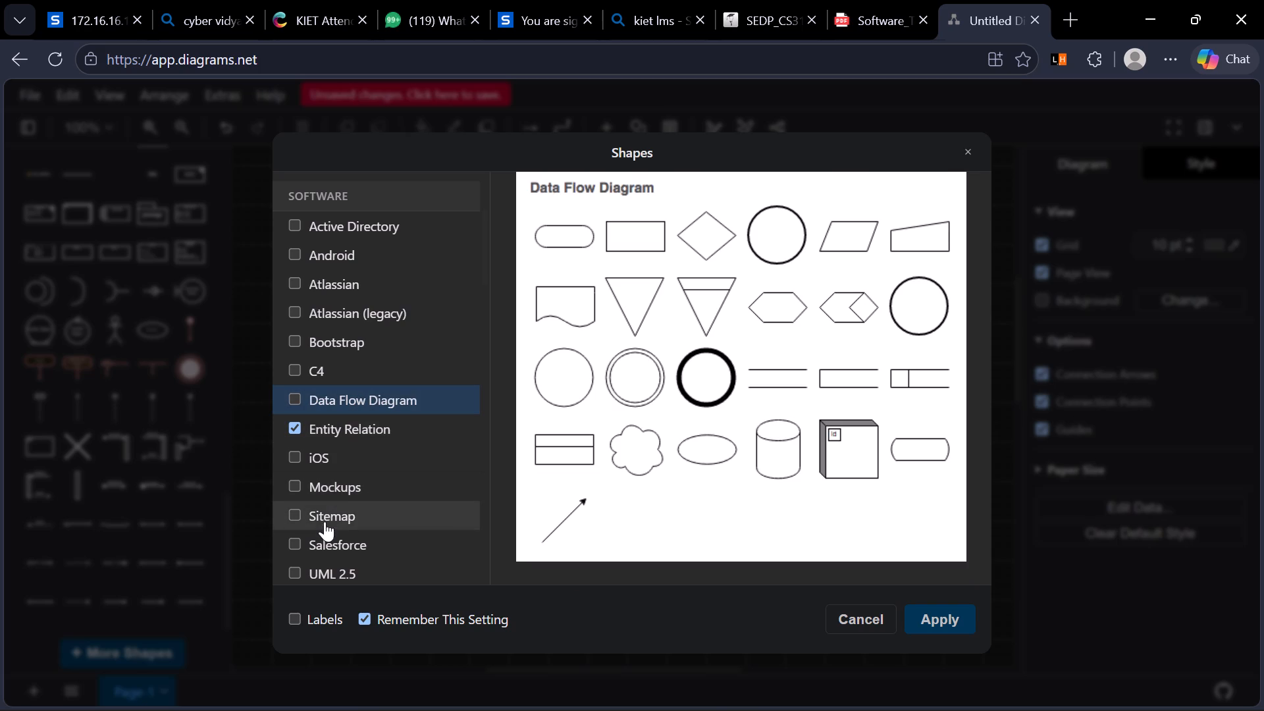
pyautogui.click(324, 517)
pyautogui.click(321, 540)
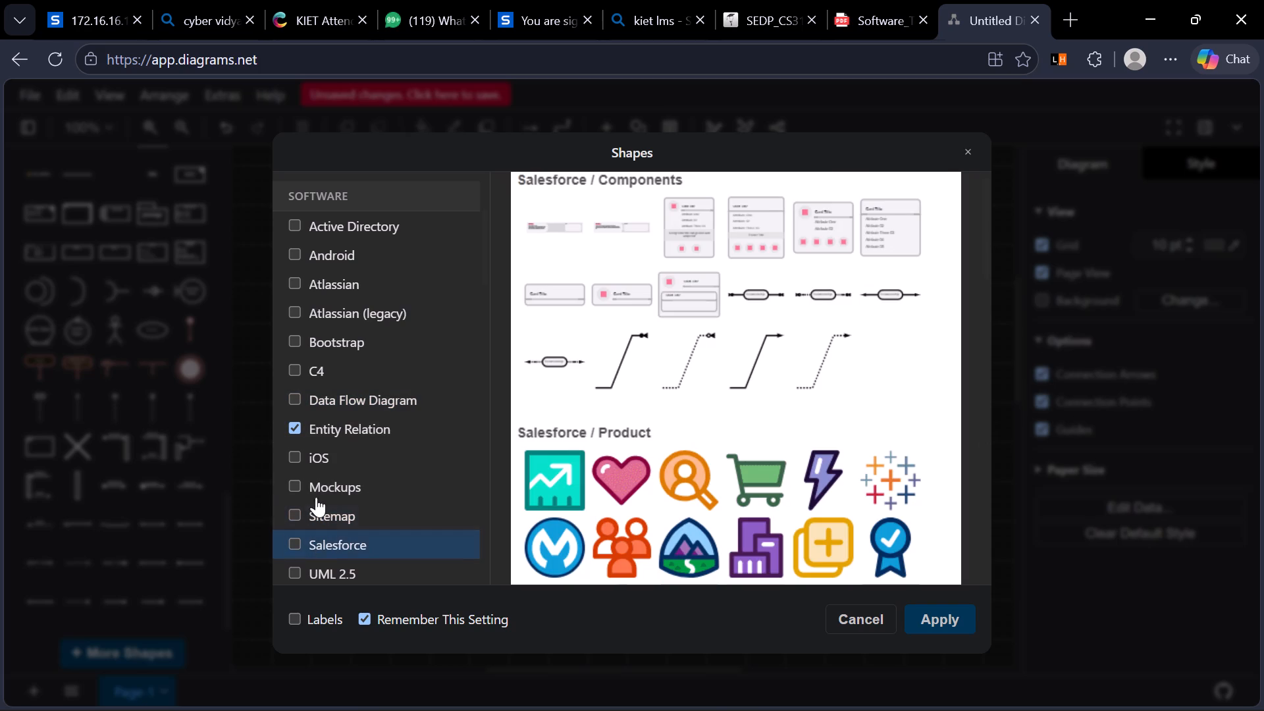
pyautogui.click(281, 402)
pyautogui.click(324, 362)
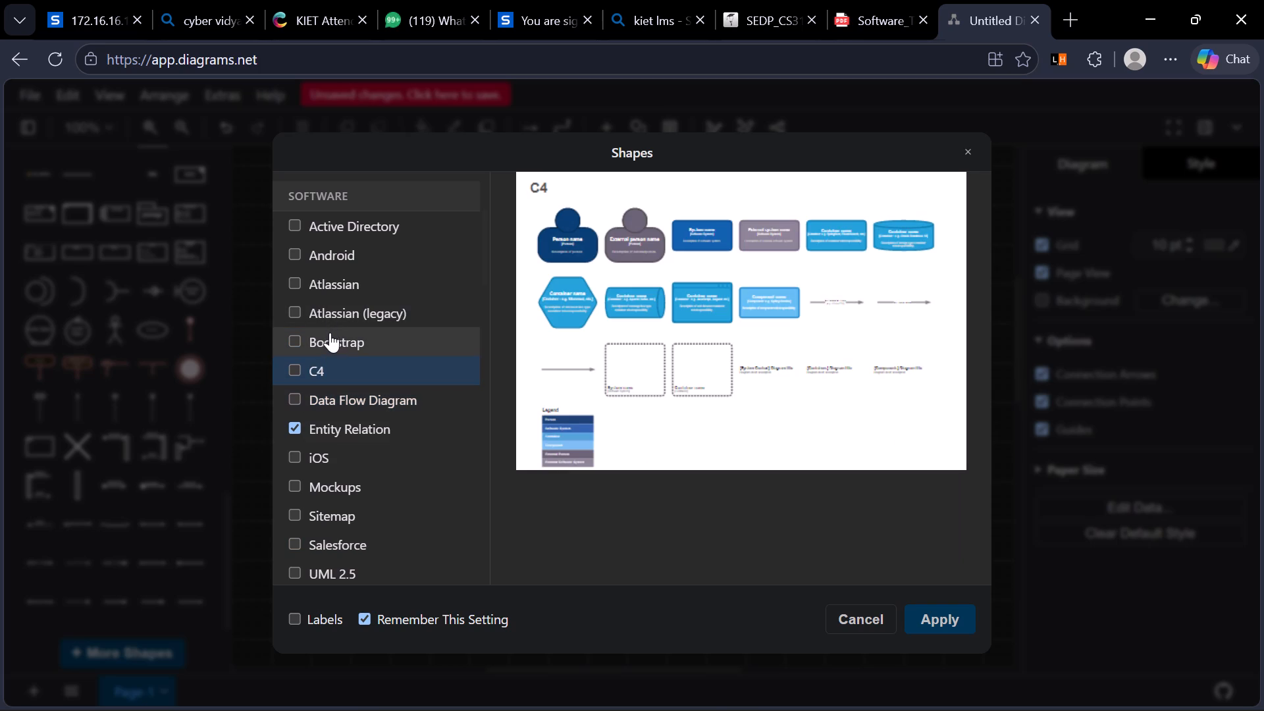
pyautogui.click(330, 334)
pyautogui.click(326, 324)
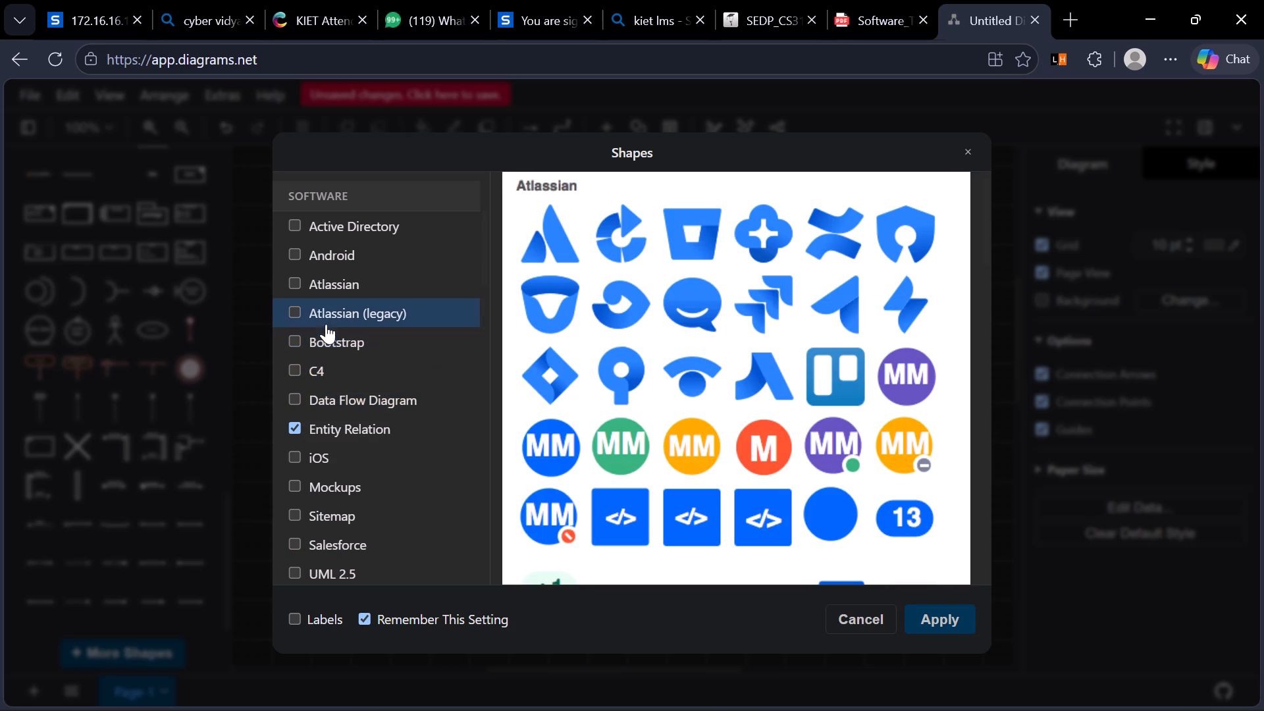
pyautogui.click(325, 294)
pyautogui.click(325, 256)
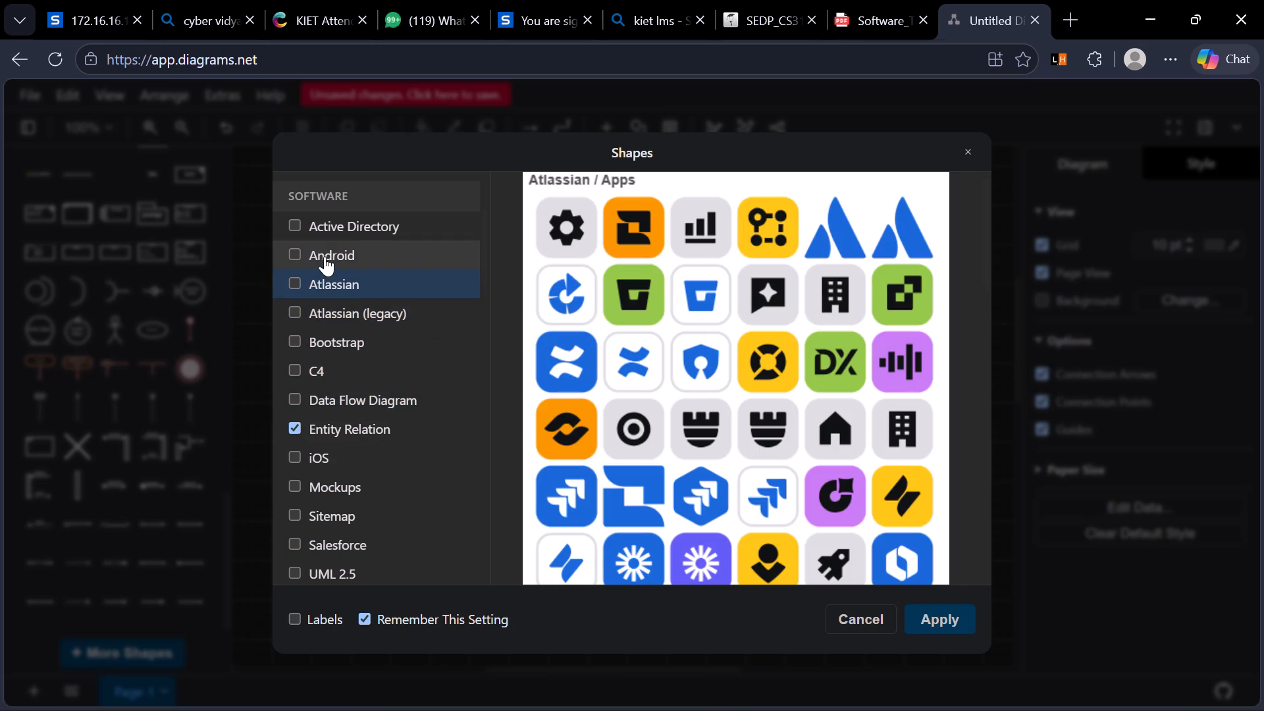
pyautogui.scroll(1, 325, 256)
pyautogui.click(325, 269)
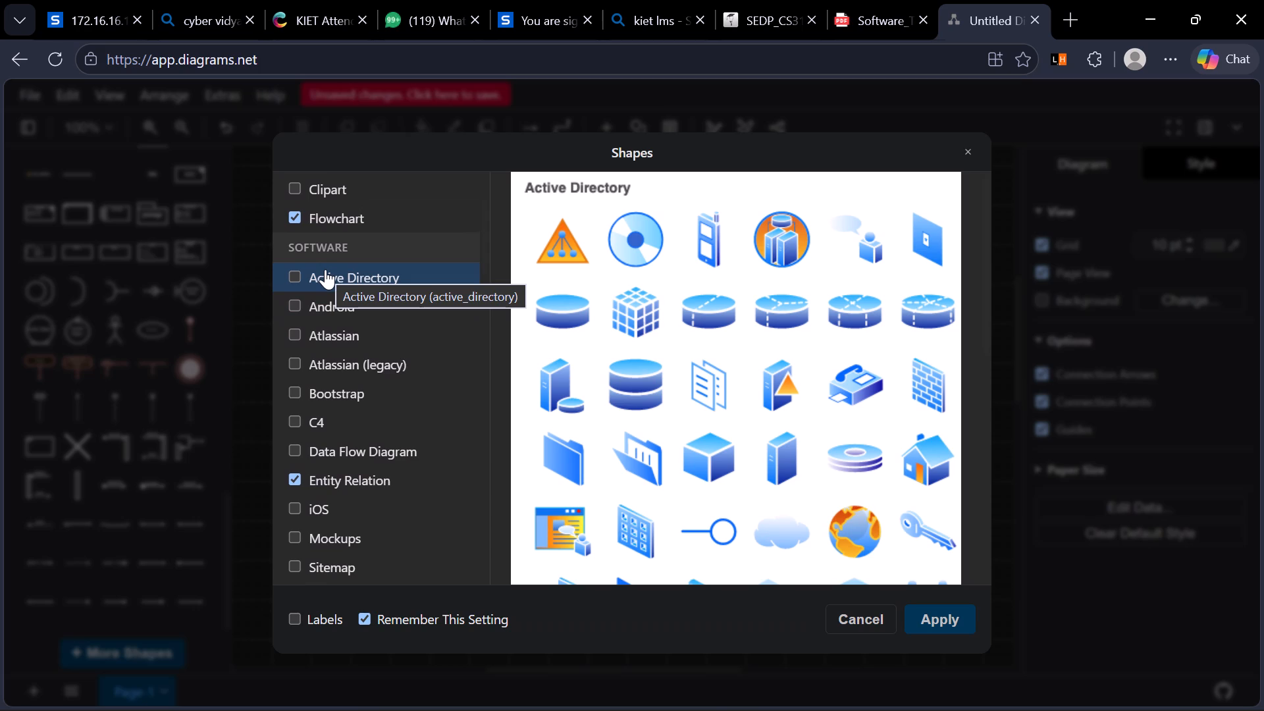
# Preview the standard Clipart, Flowchart, Arrows, Basic and General shape libraries, and leave the library selection without applying changes.
pyautogui.click(328, 195)
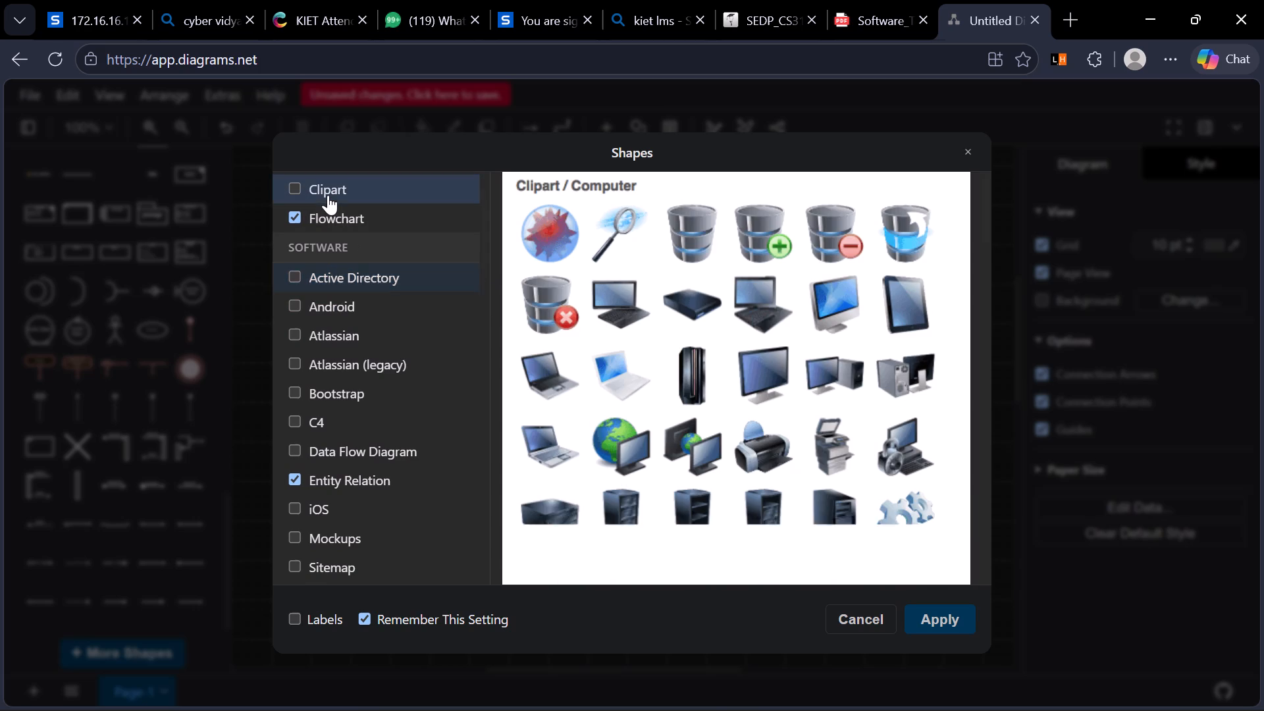
pyautogui.scroll(1, 350, 298)
pyautogui.click(337, 302)
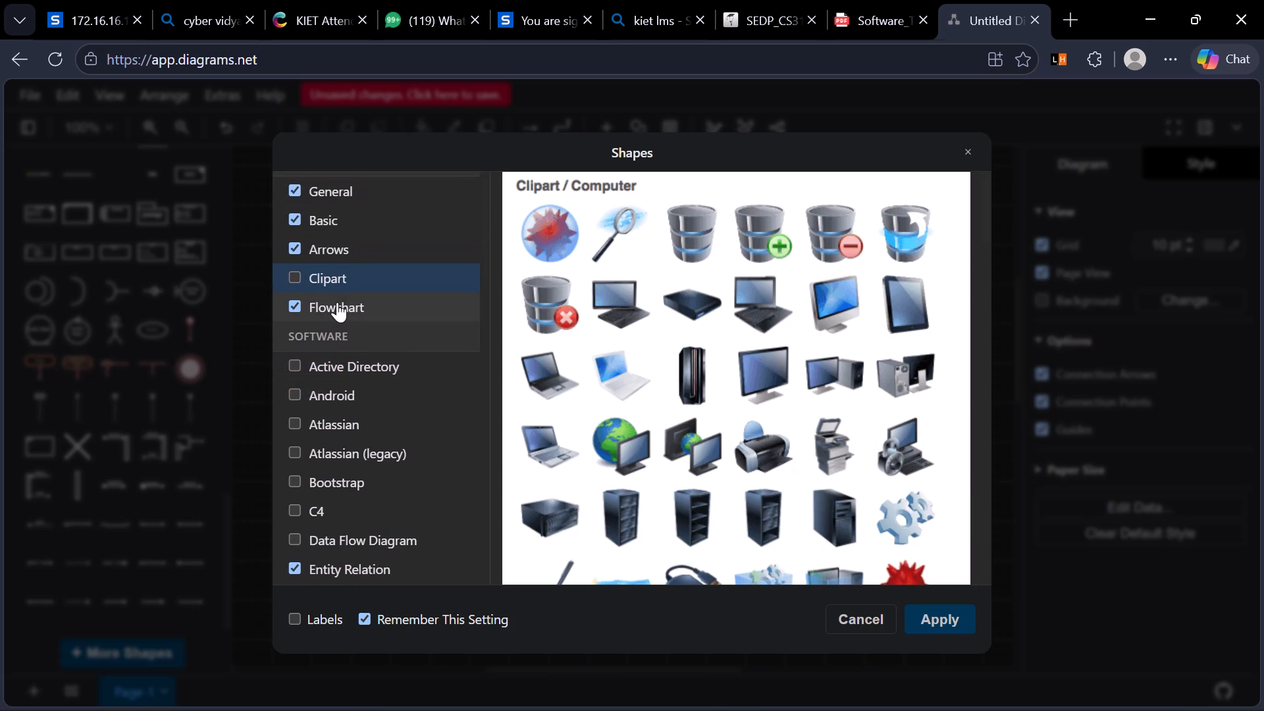
pyautogui.hscroll(1, 679, 424)
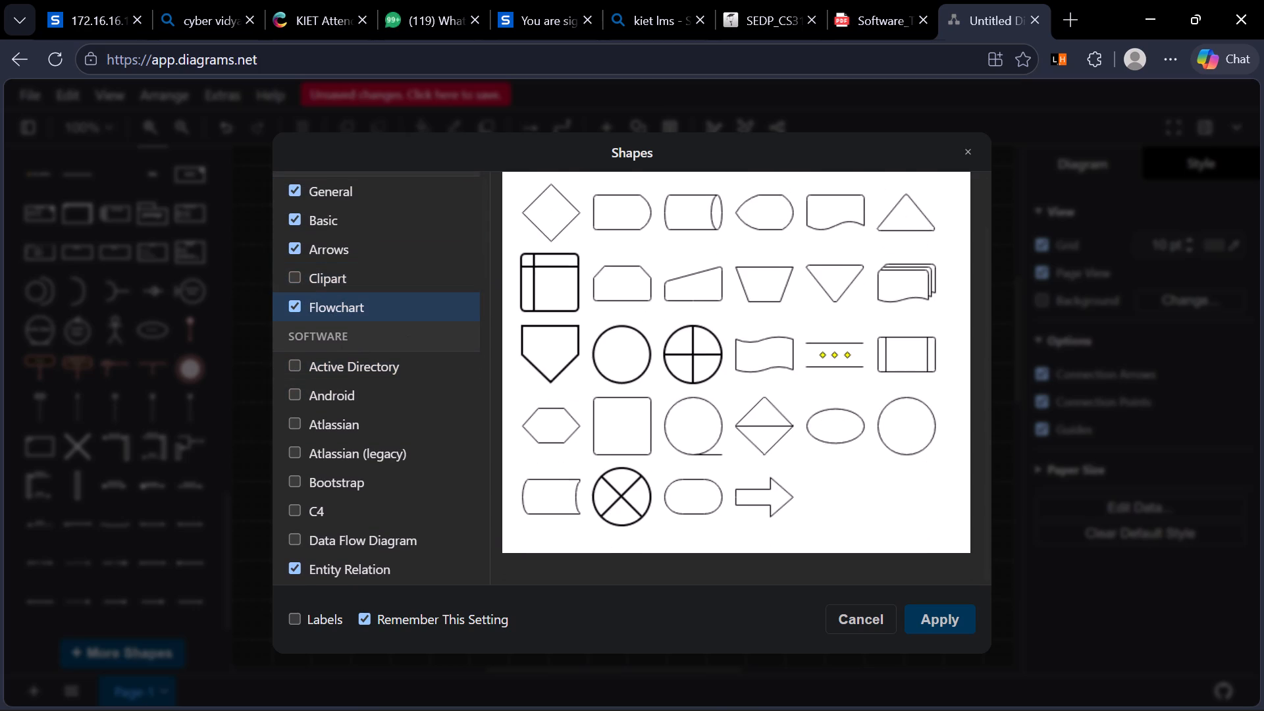
pyautogui.hscroll(1, 679, 424)
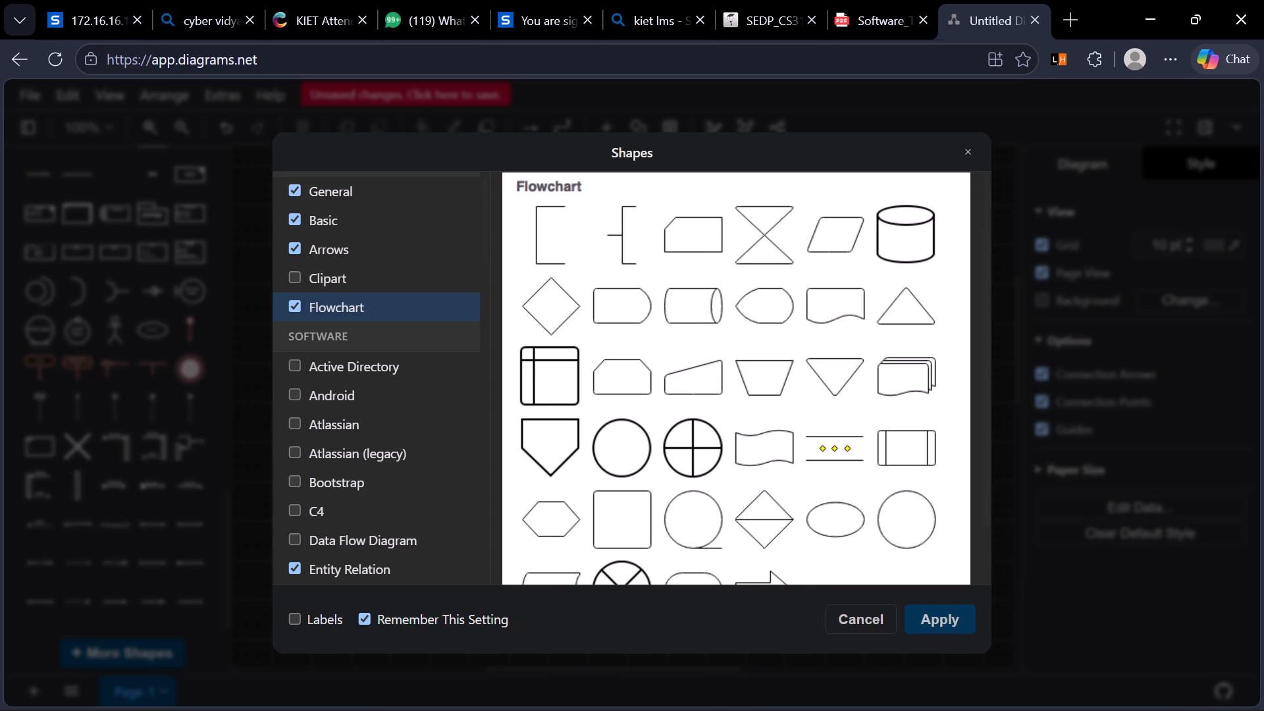
pyautogui.click(359, 252)
pyautogui.scroll(1, 359, 252)
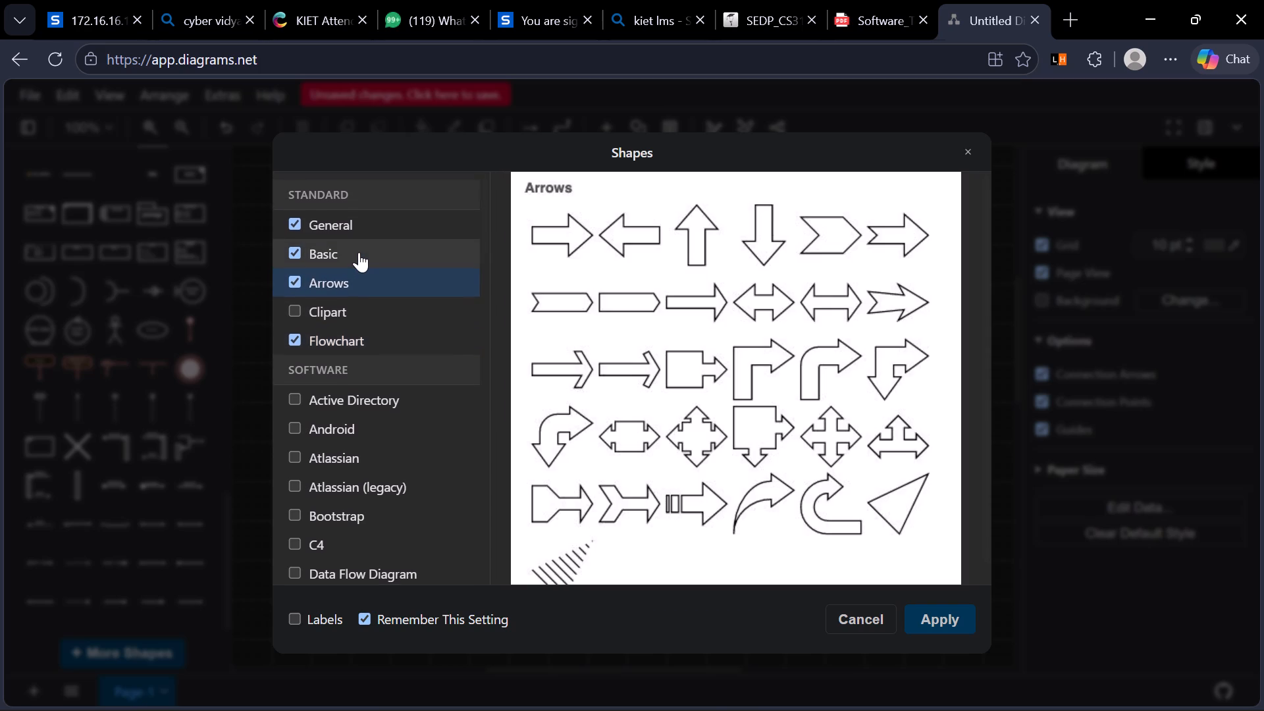
pyautogui.scroll(1, 359, 252)
pyautogui.click(337, 244)
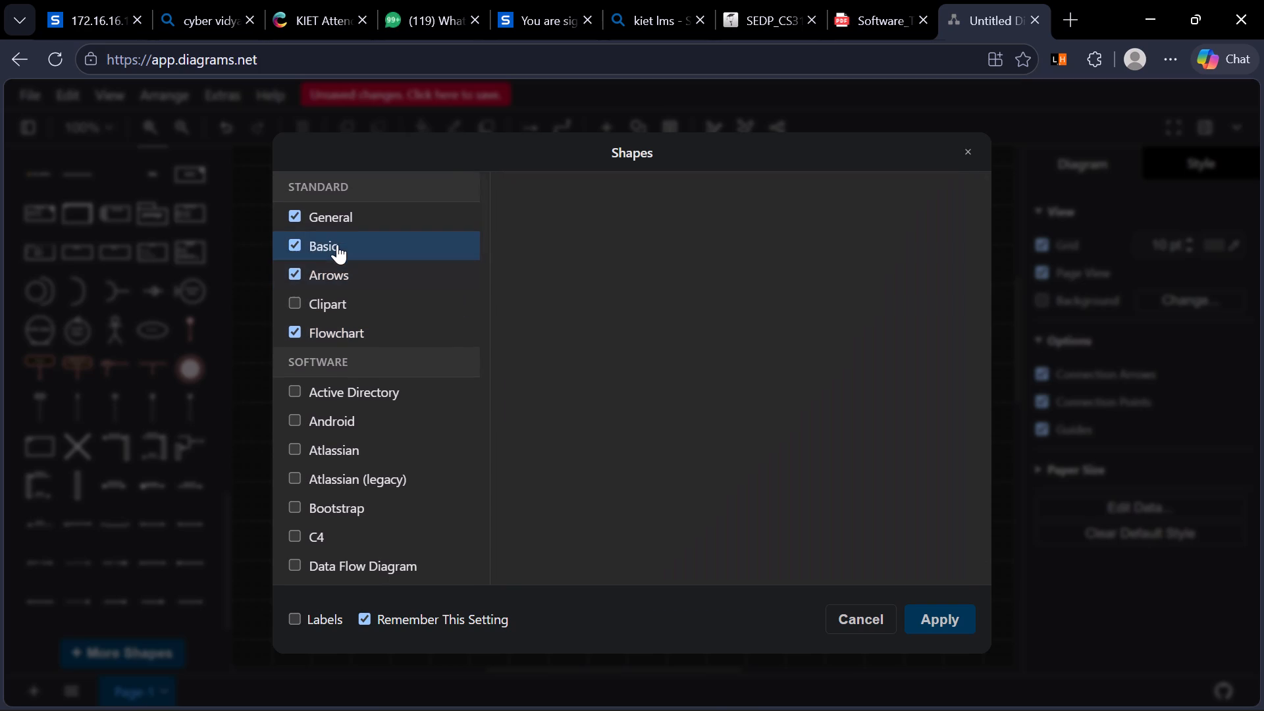
pyautogui.scroll(-3, 658, 320)
pyautogui.hscroll(1, 658, 320)
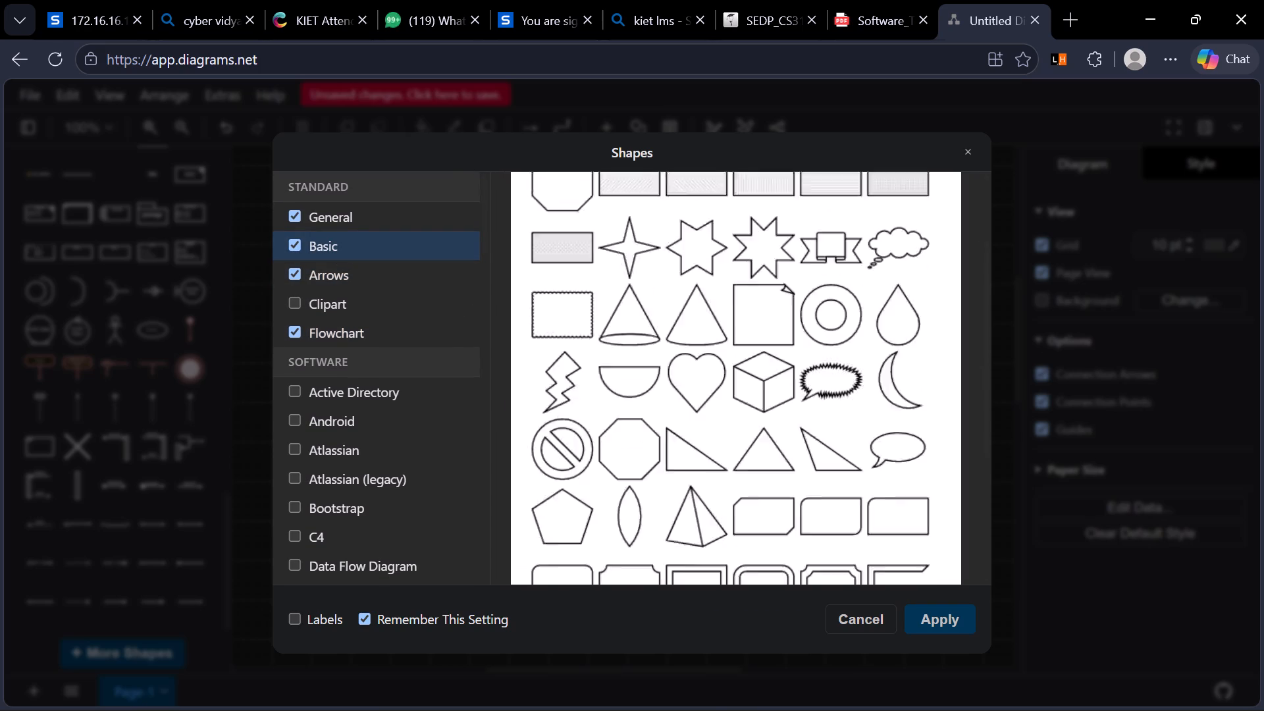
pyautogui.click(355, 213)
pyautogui.scroll(-9, 709, 346)
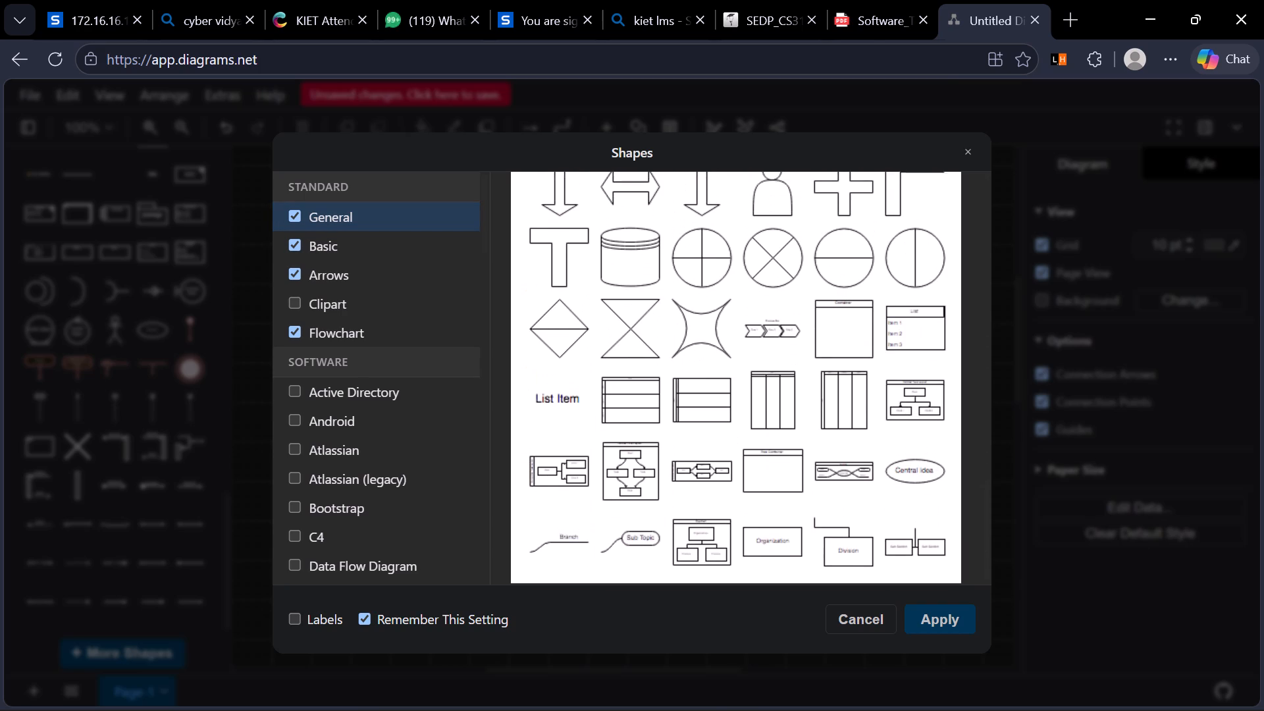
pyautogui.click(1126, 359)
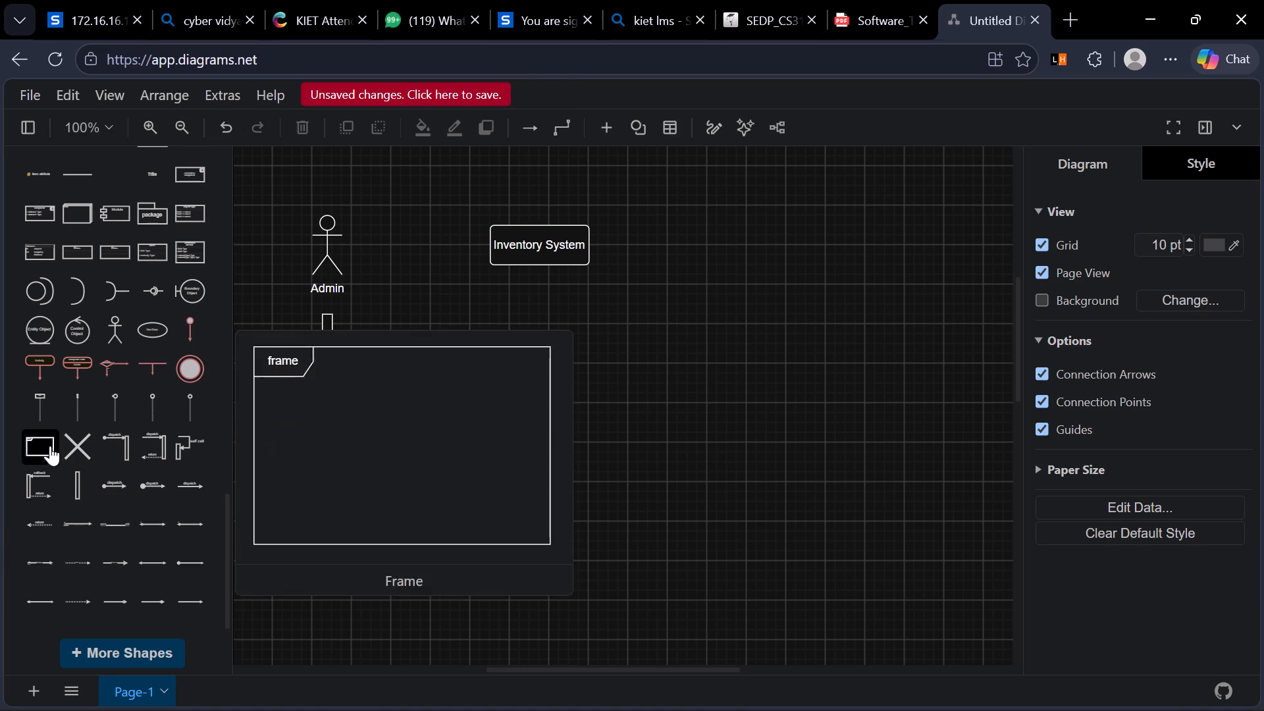
# Add a Database cylinder from the Flowchart shapes to the canvas.
pyautogui.scroll(3, 169, 336)
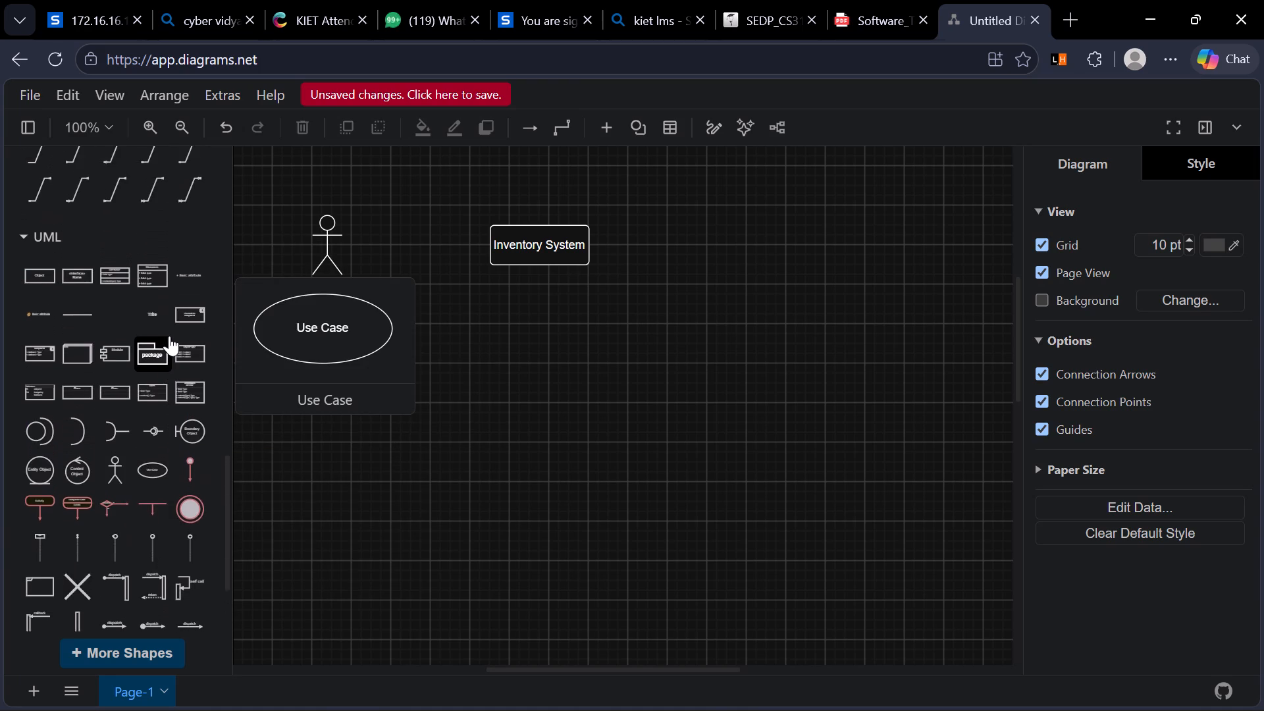
pyautogui.scroll(4, 169, 336)
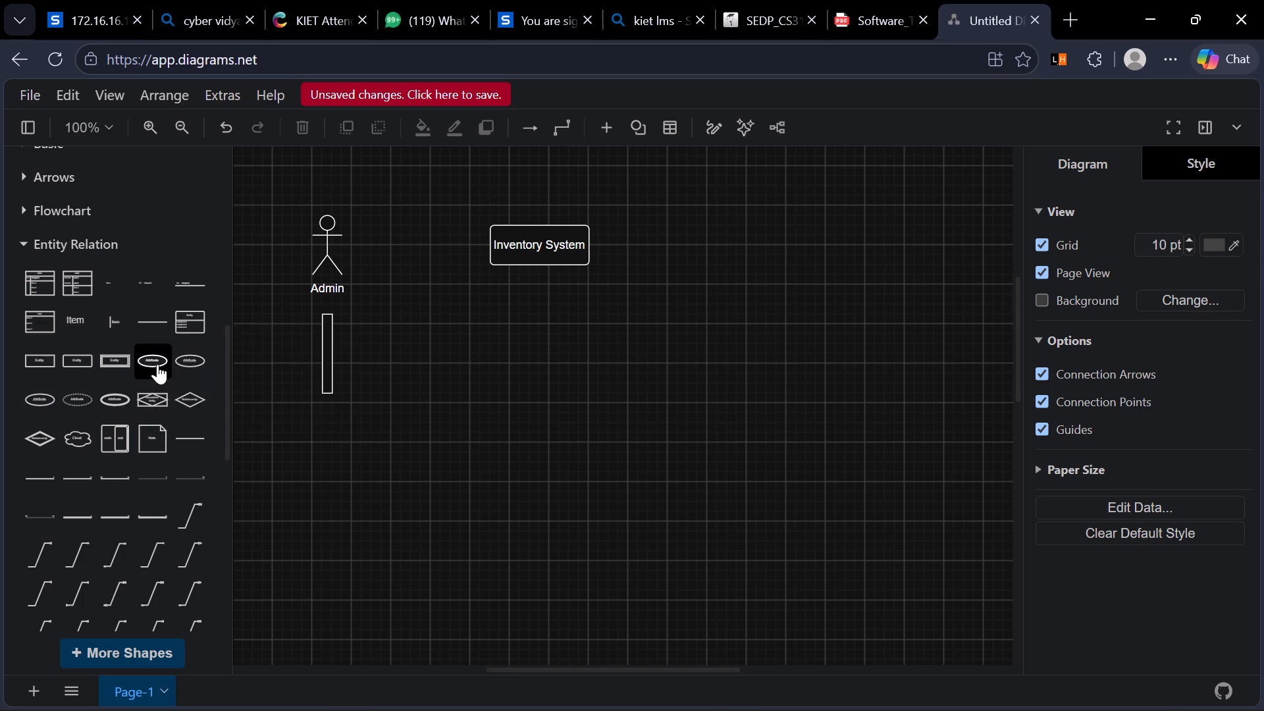
pyautogui.scroll(1, 57, 280)
pyautogui.click(57, 282)
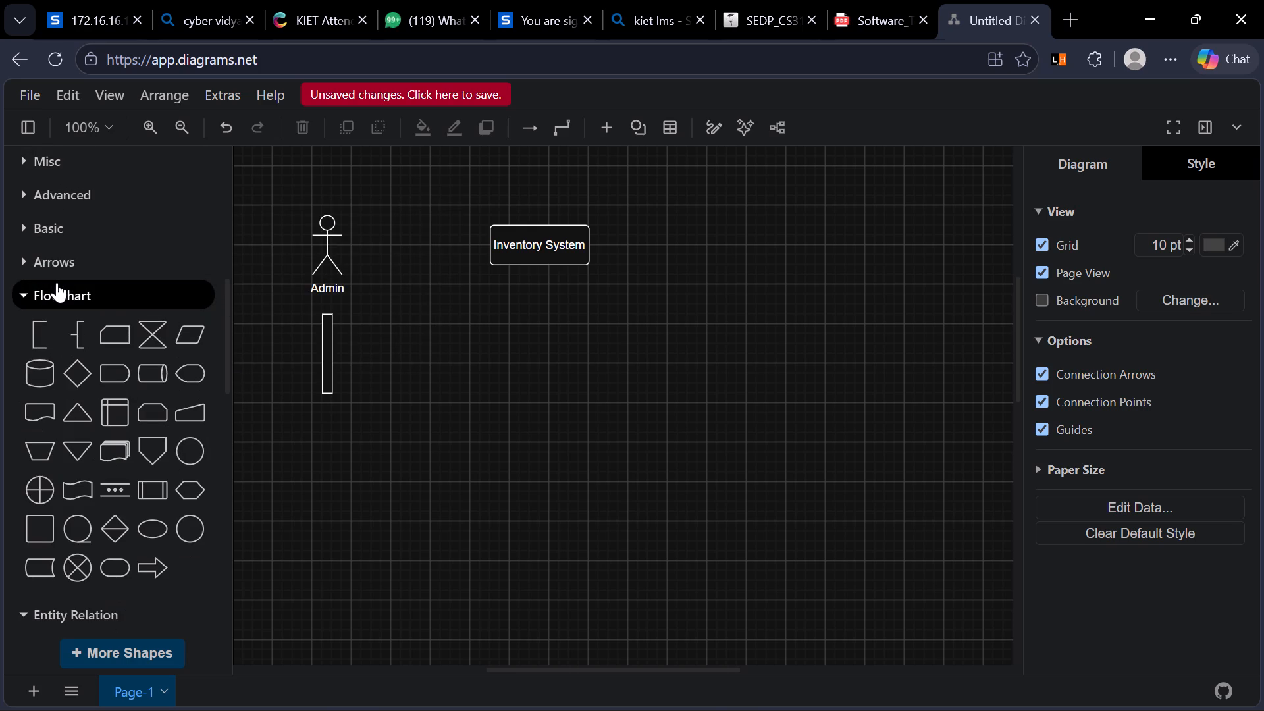
pyautogui.click(35, 368)
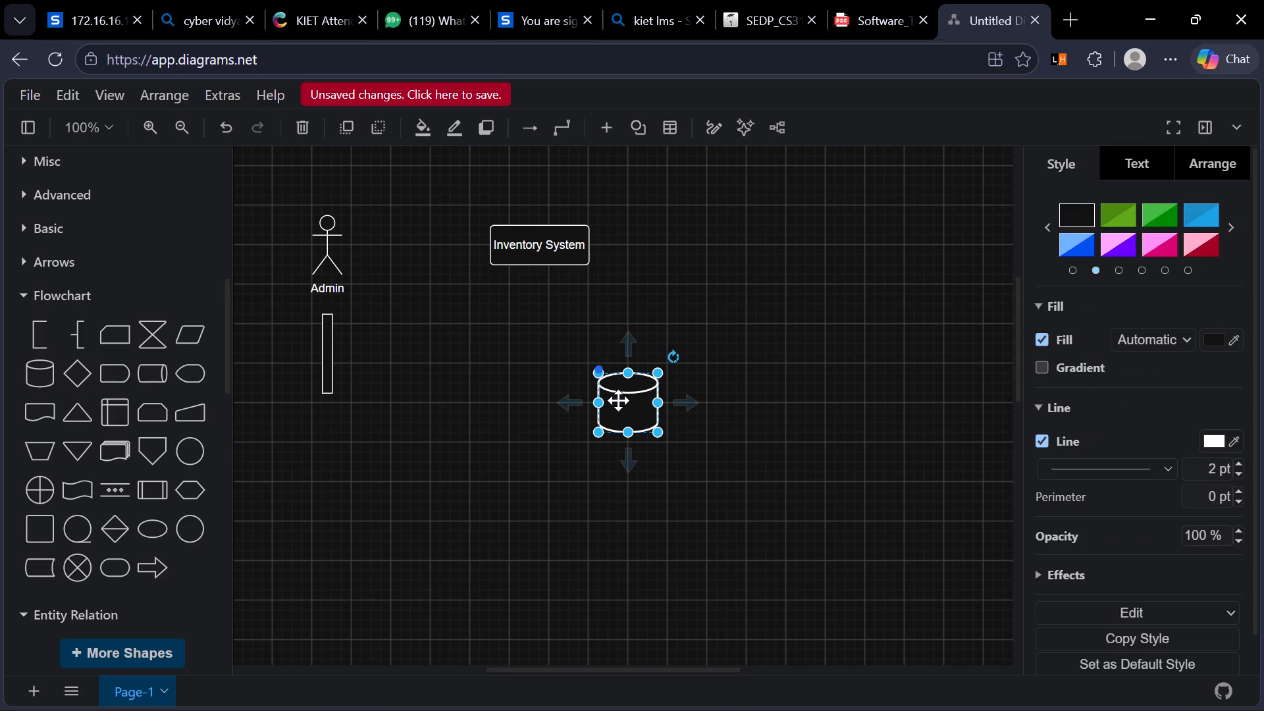
pyautogui.moveTo(618, 400); pyautogui.dragTo(732, 250)
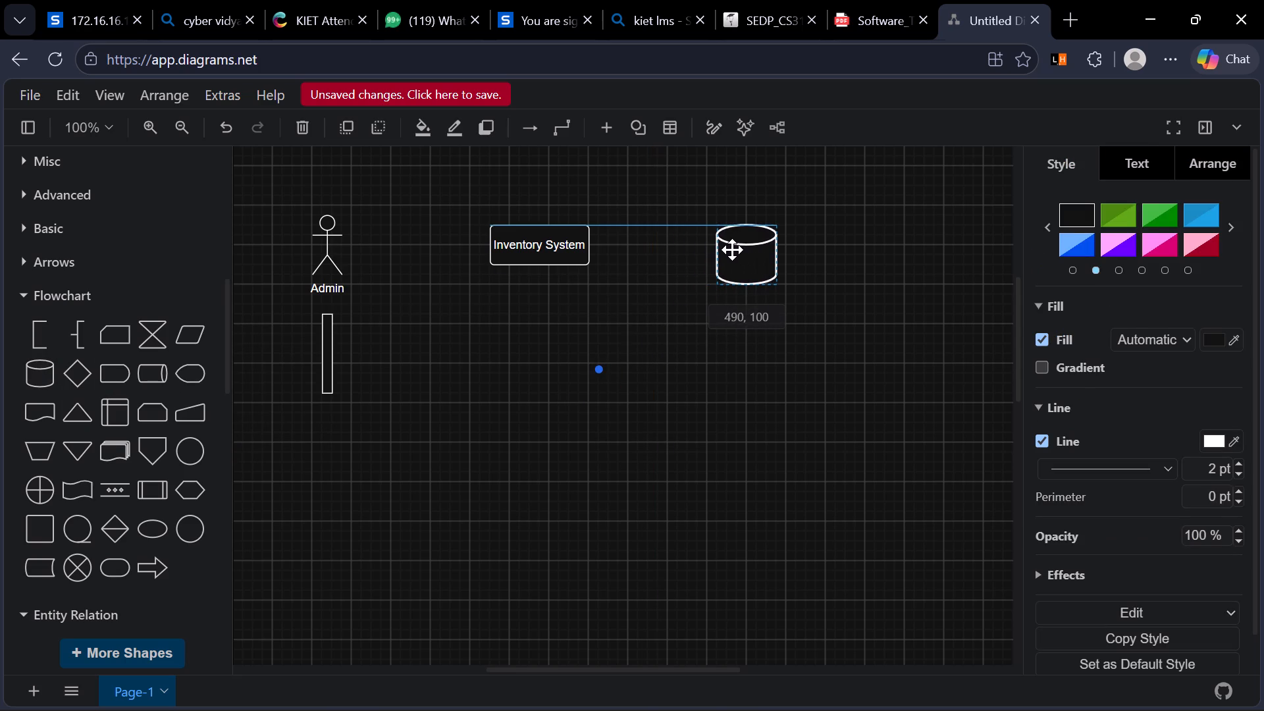
pyautogui.moveTo(732, 250); pyautogui.dragTo(731, 243)
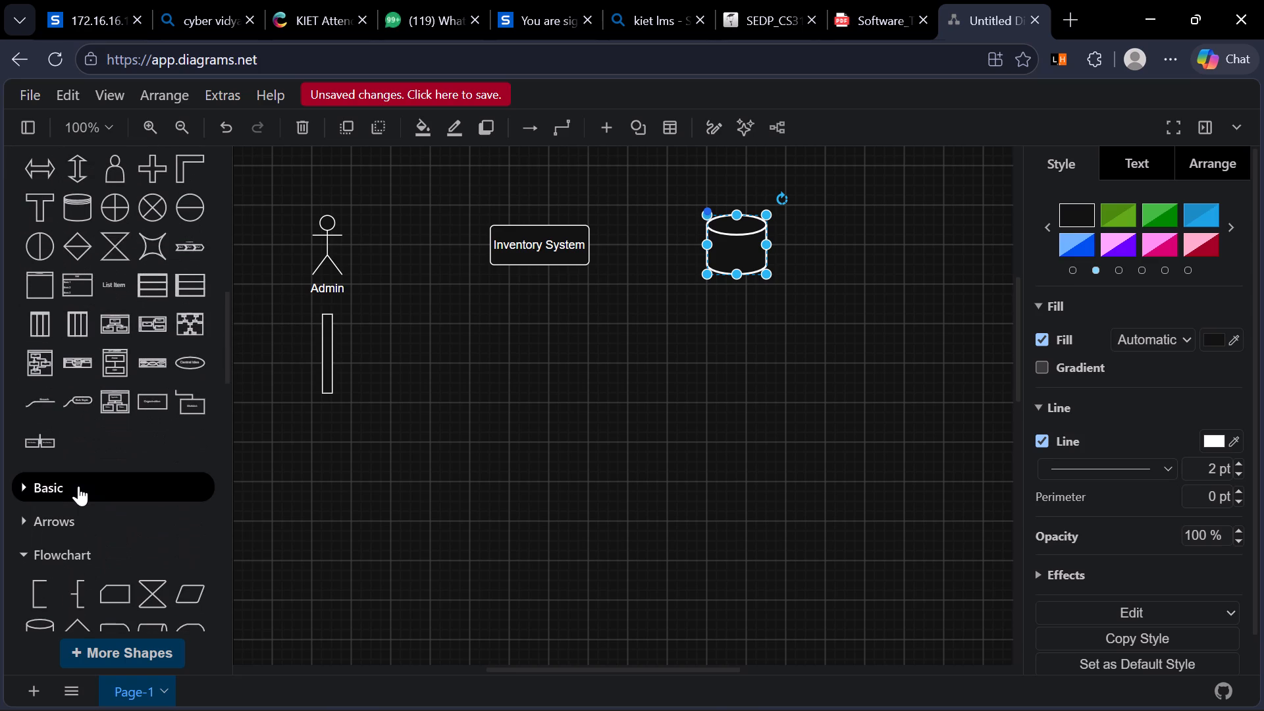
pyautogui.click(78, 486)
pyautogui.scroll(-5, 78, 486)
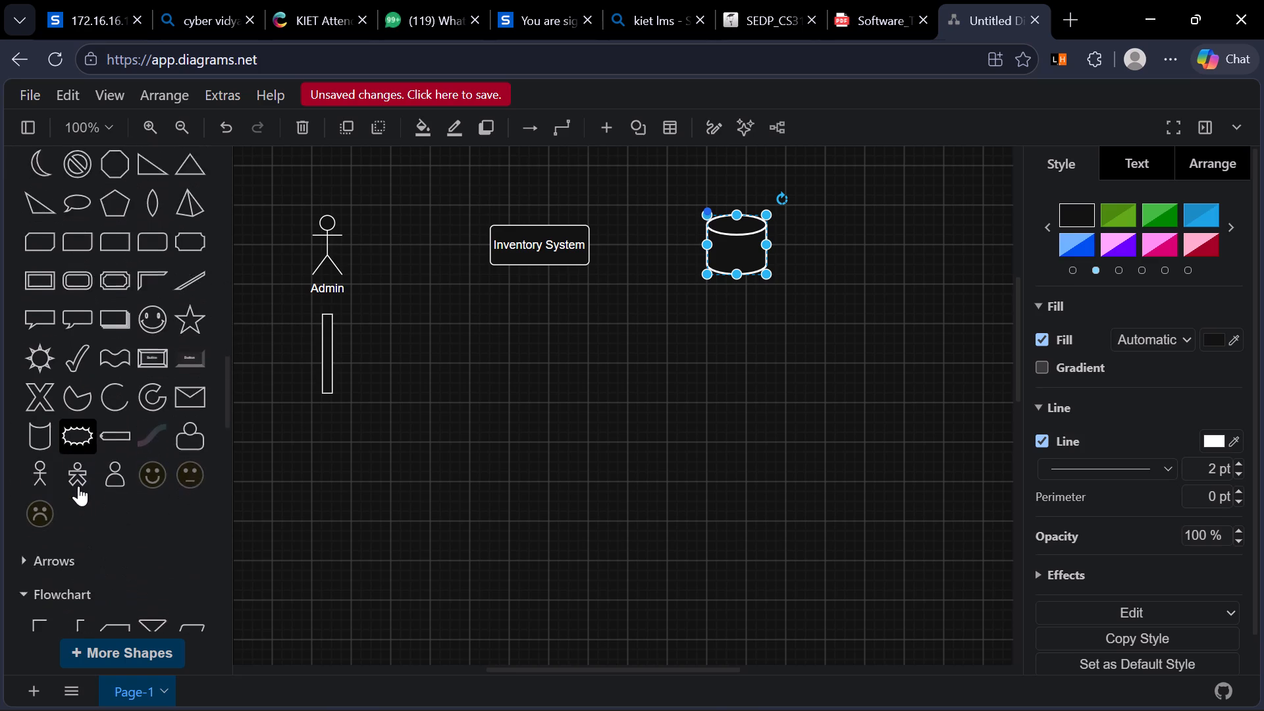
pyautogui.click(78, 515)
pyautogui.scroll(-4, 78, 515)
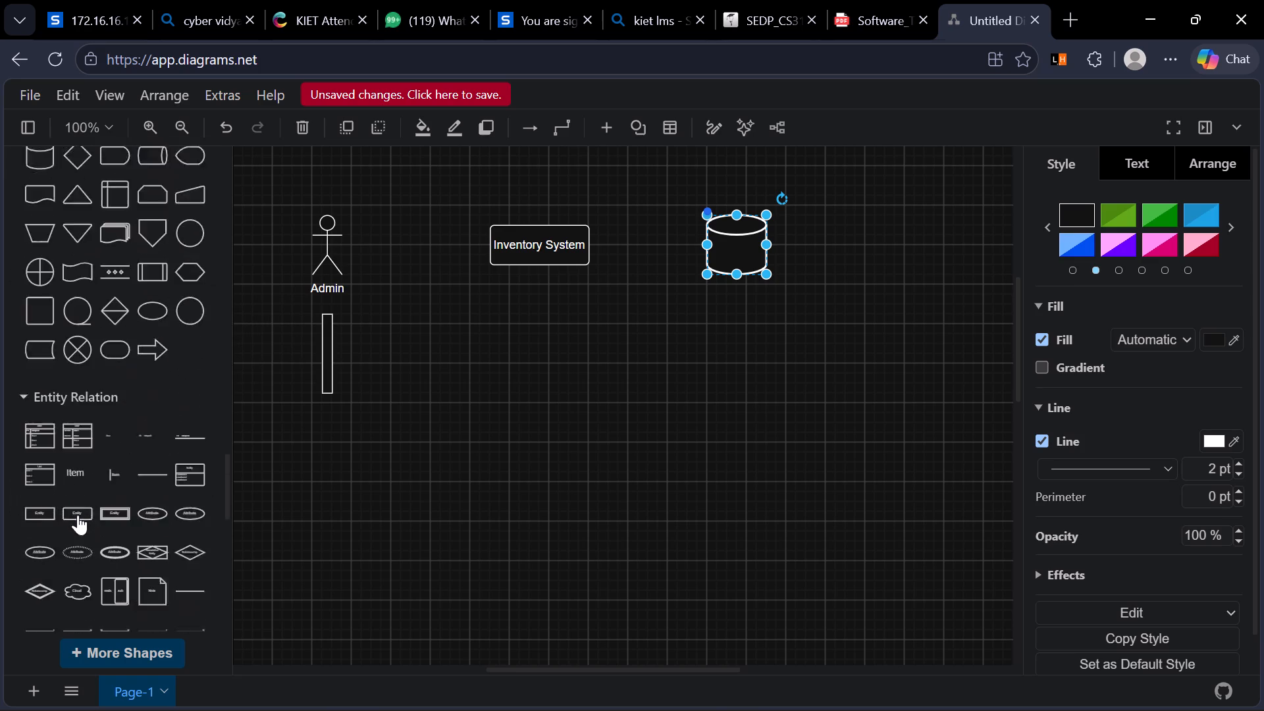
pyautogui.scroll(-2, 78, 515)
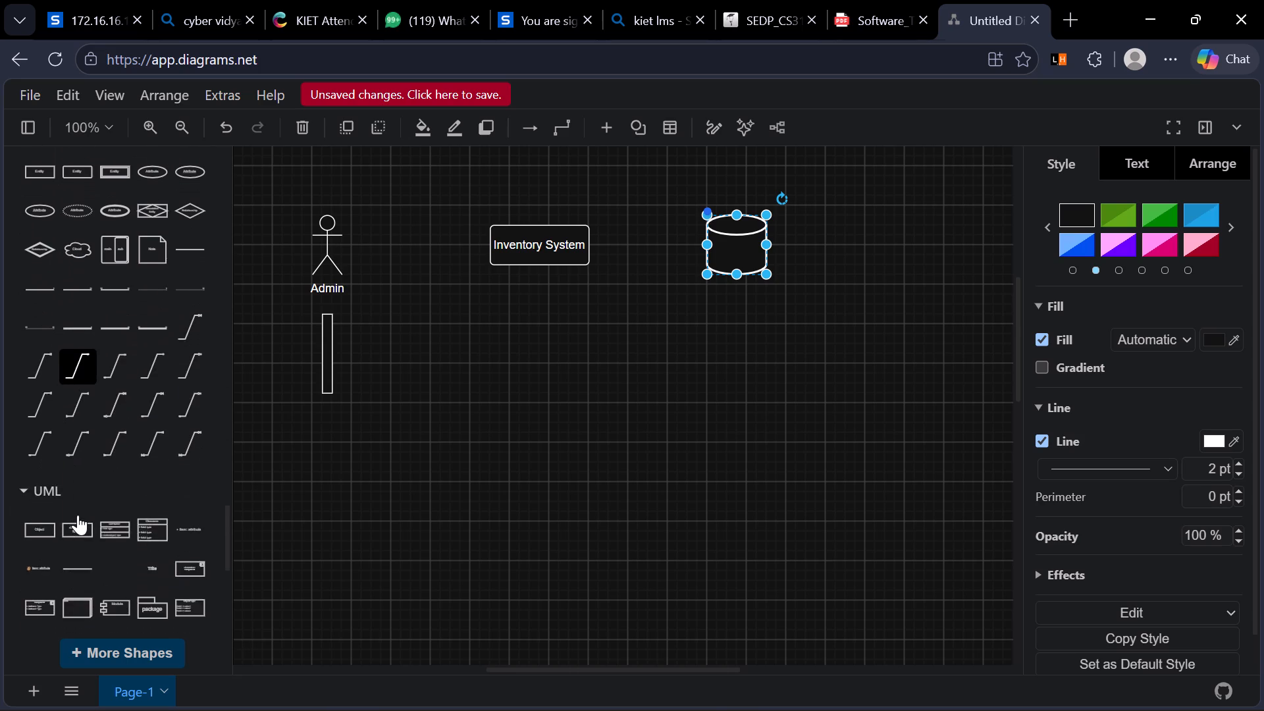
# Examine the UML shapes, including the class, lifeline and callback elements, and return to the General shapes.
pyautogui.scroll(-1, 78, 515)
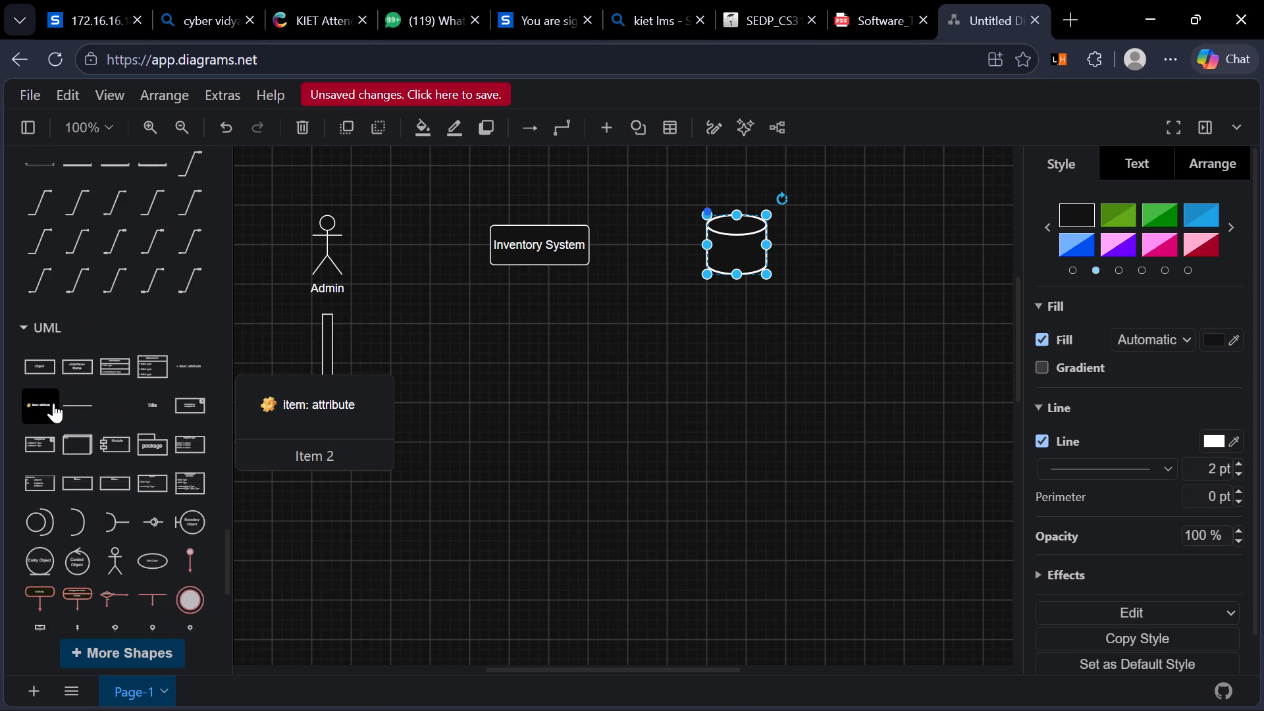
pyautogui.scroll(-1, 166, 472)
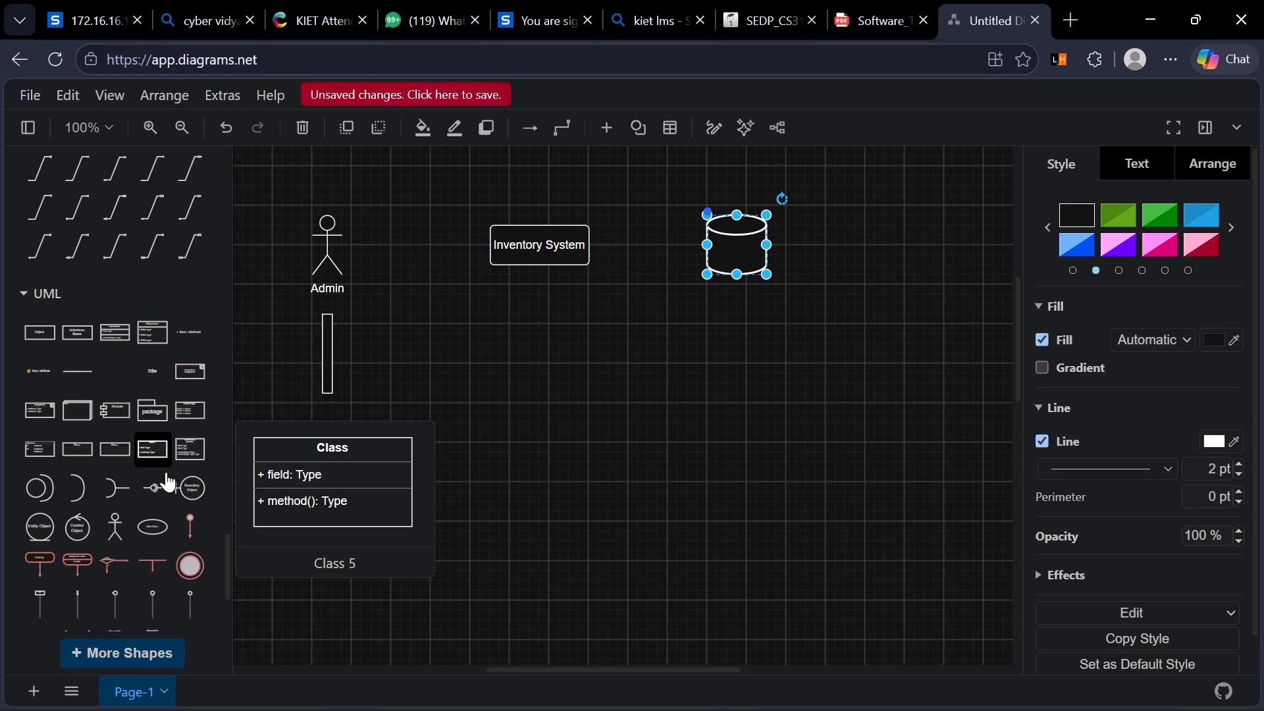
pyautogui.scroll(-1, 166, 472)
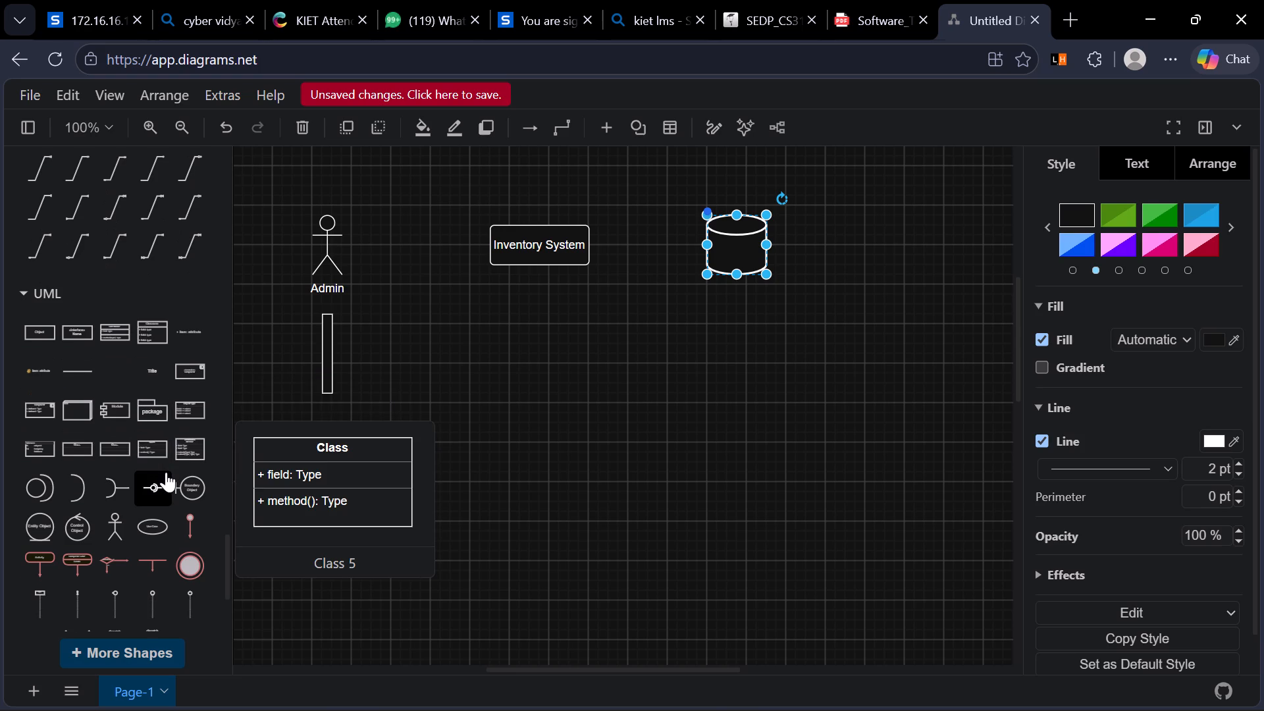
pyautogui.scroll(-1, 166, 472)
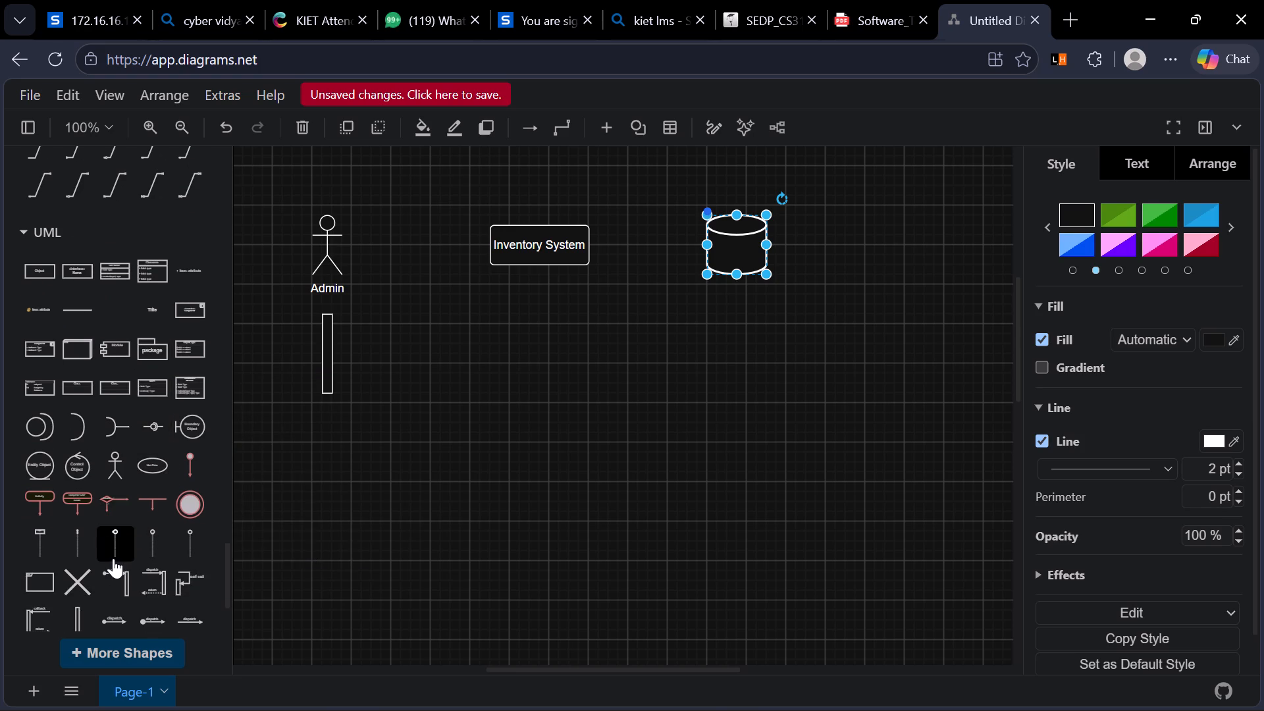
pyautogui.scroll(-1, 113, 558)
pyautogui.scroll(1, 113, 558)
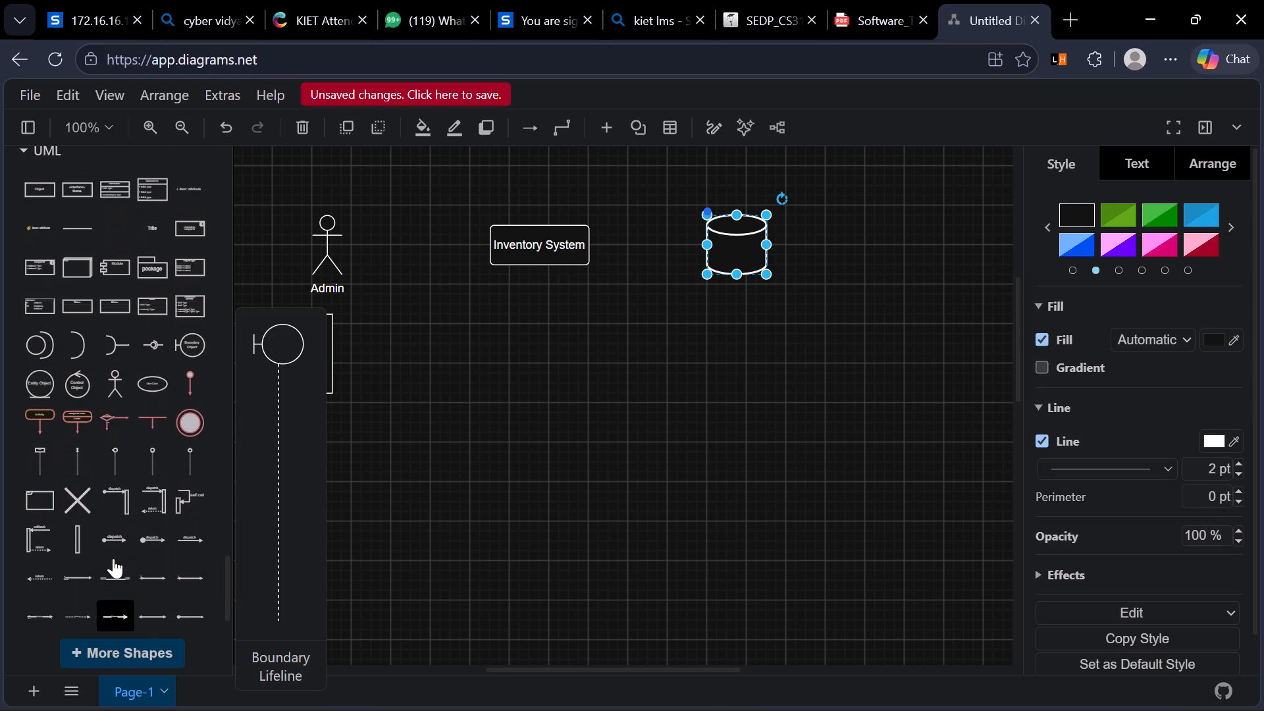
pyautogui.scroll(1, 113, 558)
pyautogui.scroll(-1, 113, 558)
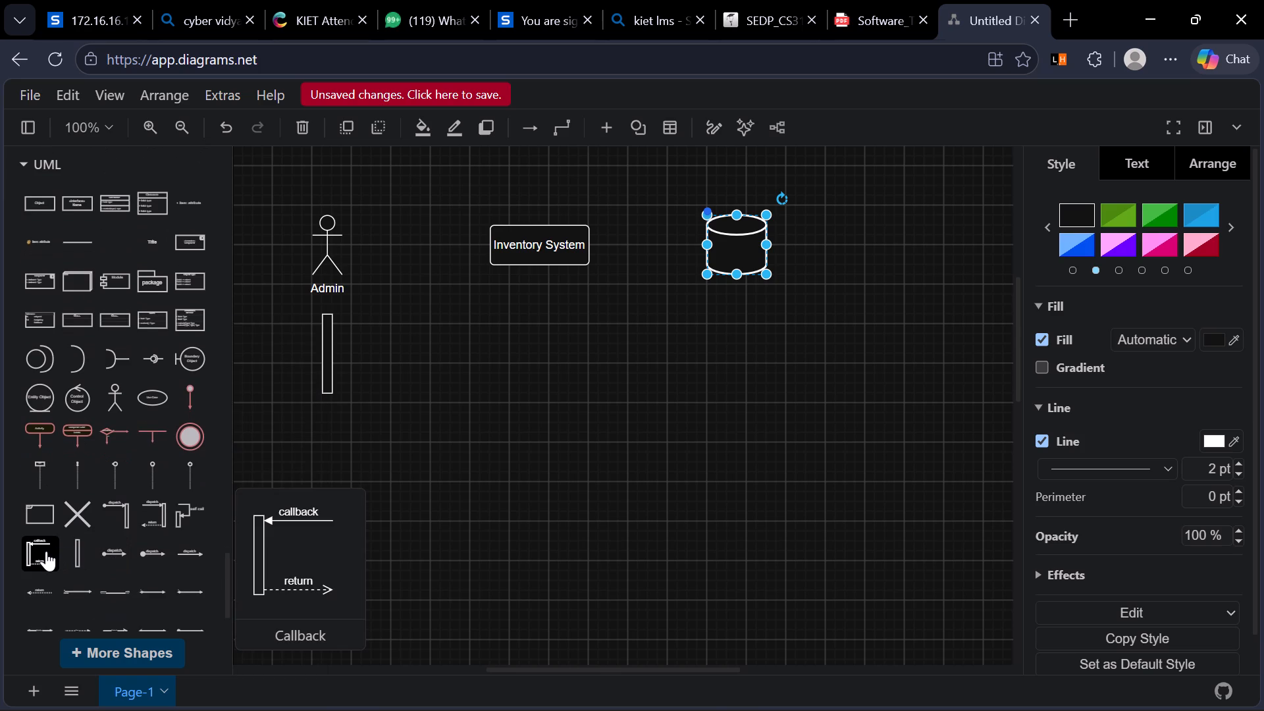
pyautogui.scroll(3, 46, 551)
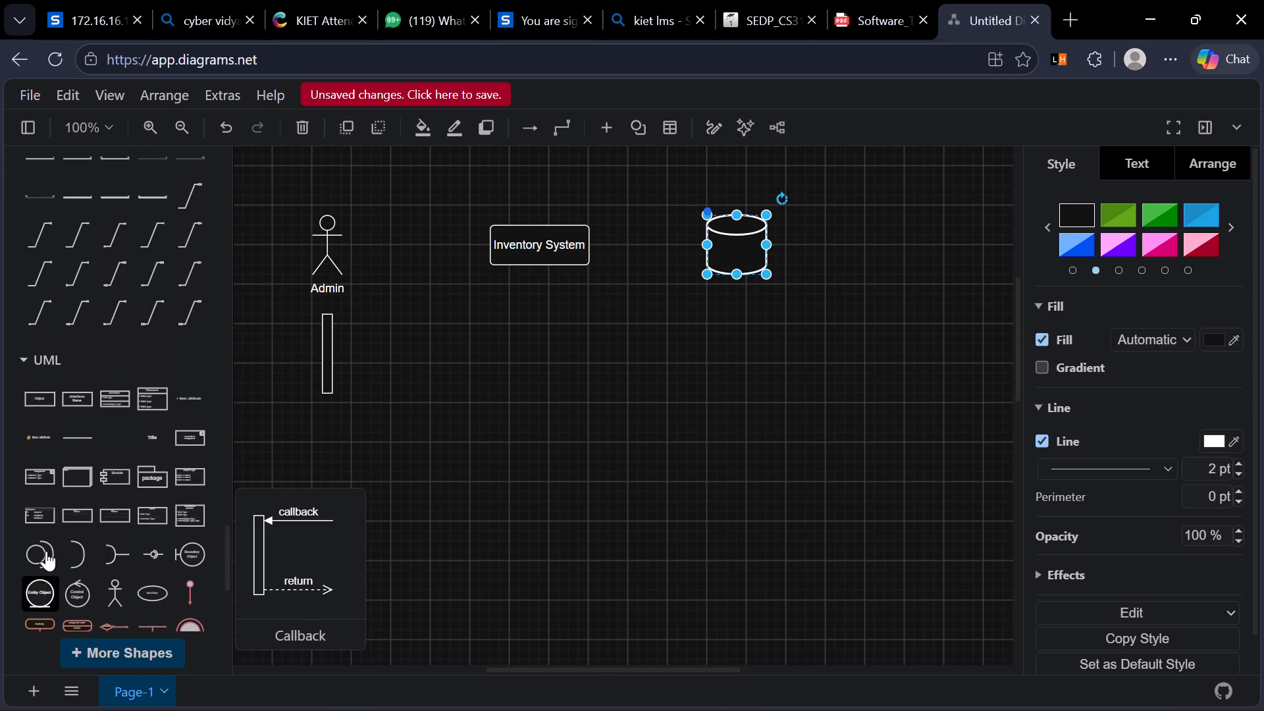
pyautogui.scroll(2, 46, 551)
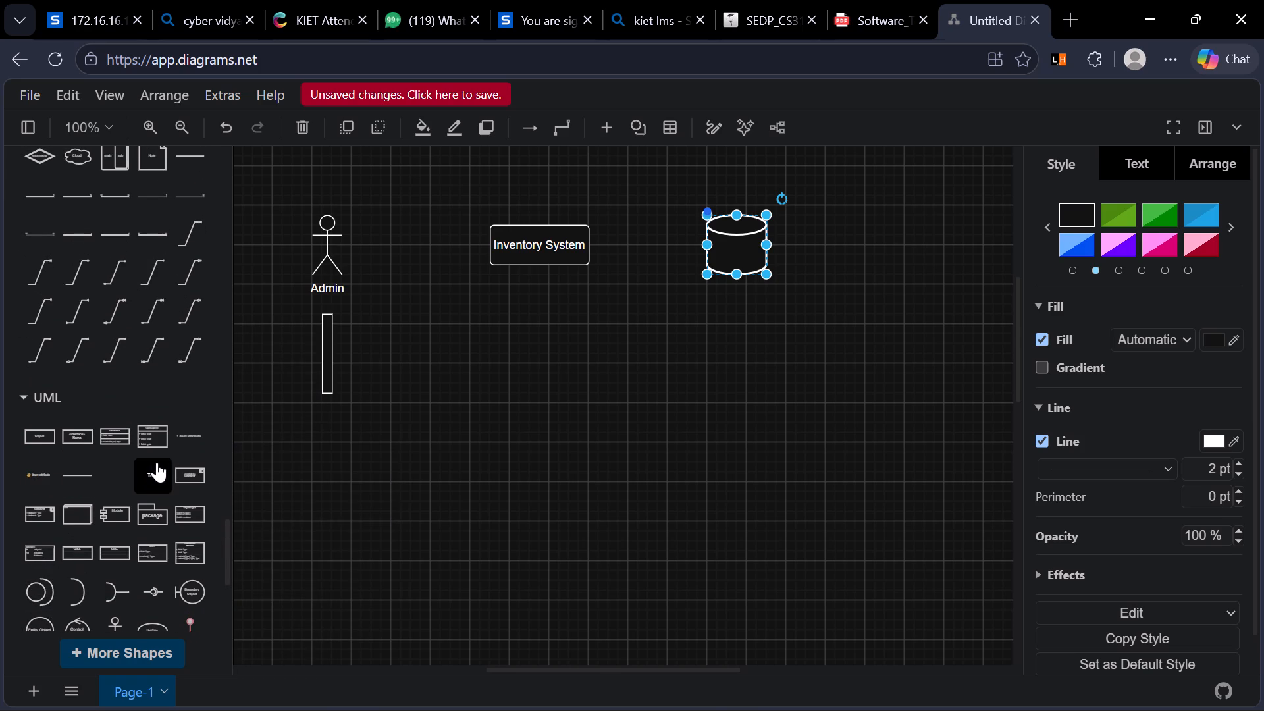
pyautogui.scroll(10, 176, 458)
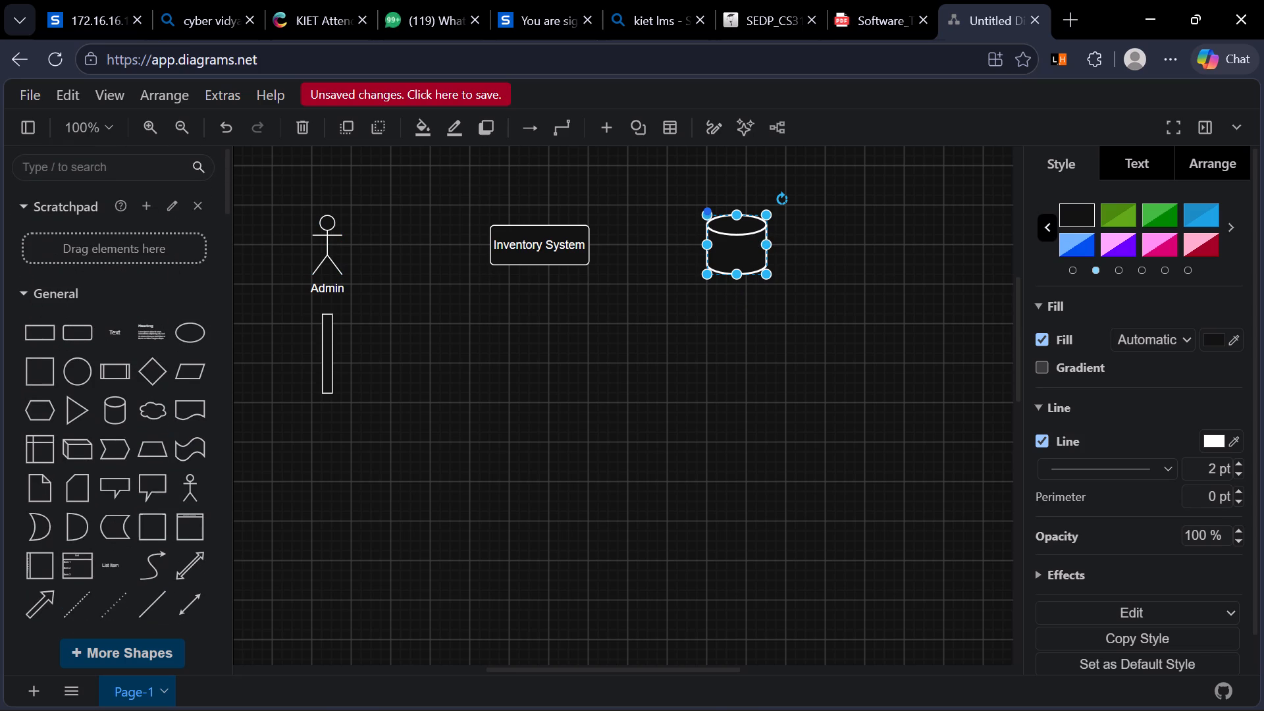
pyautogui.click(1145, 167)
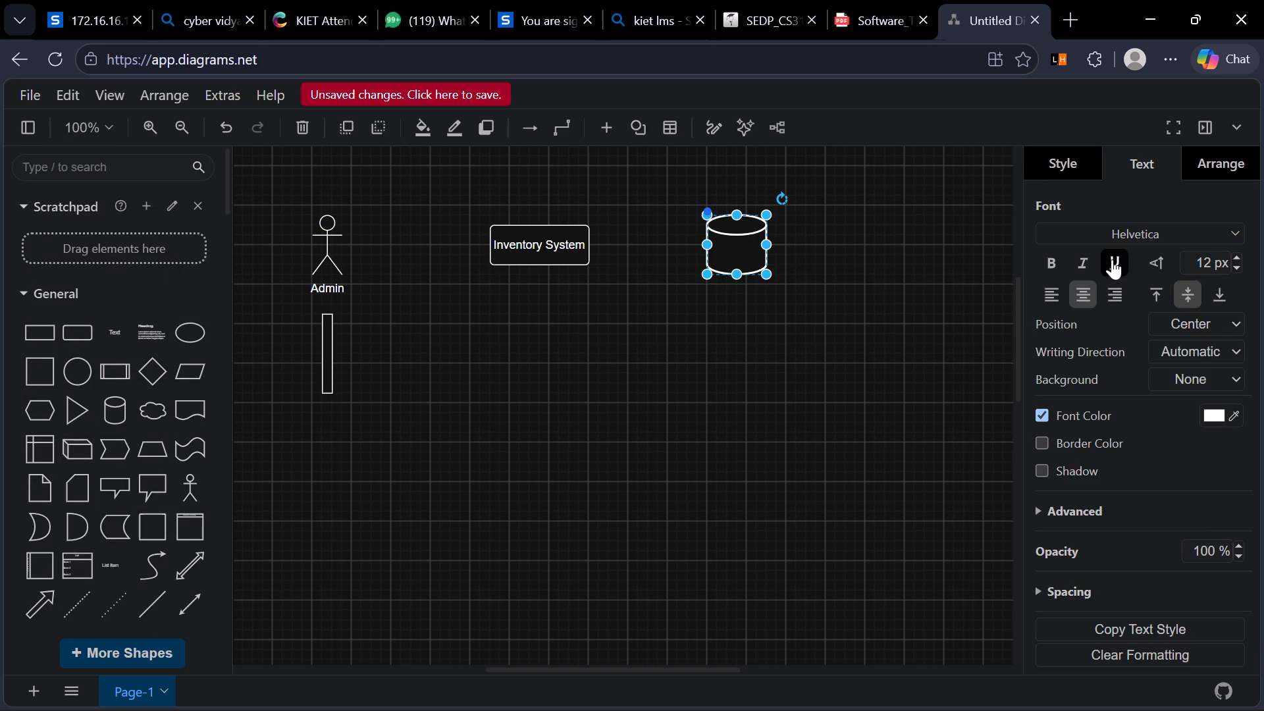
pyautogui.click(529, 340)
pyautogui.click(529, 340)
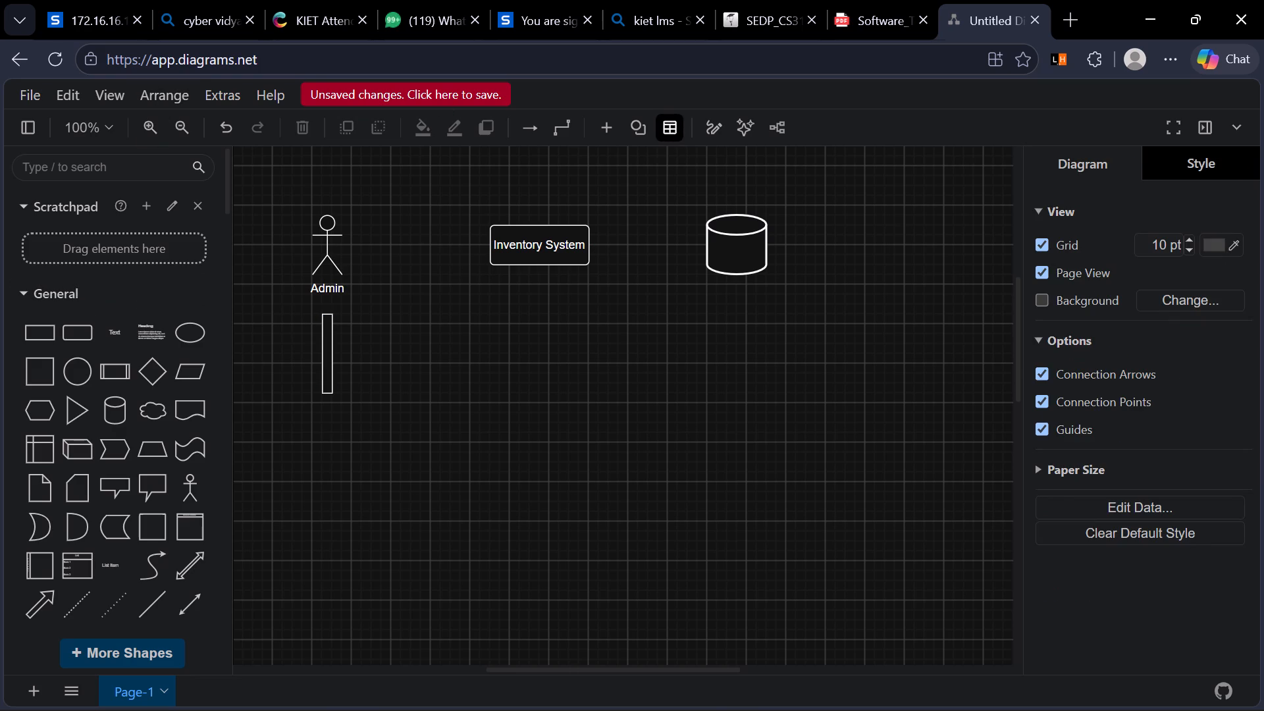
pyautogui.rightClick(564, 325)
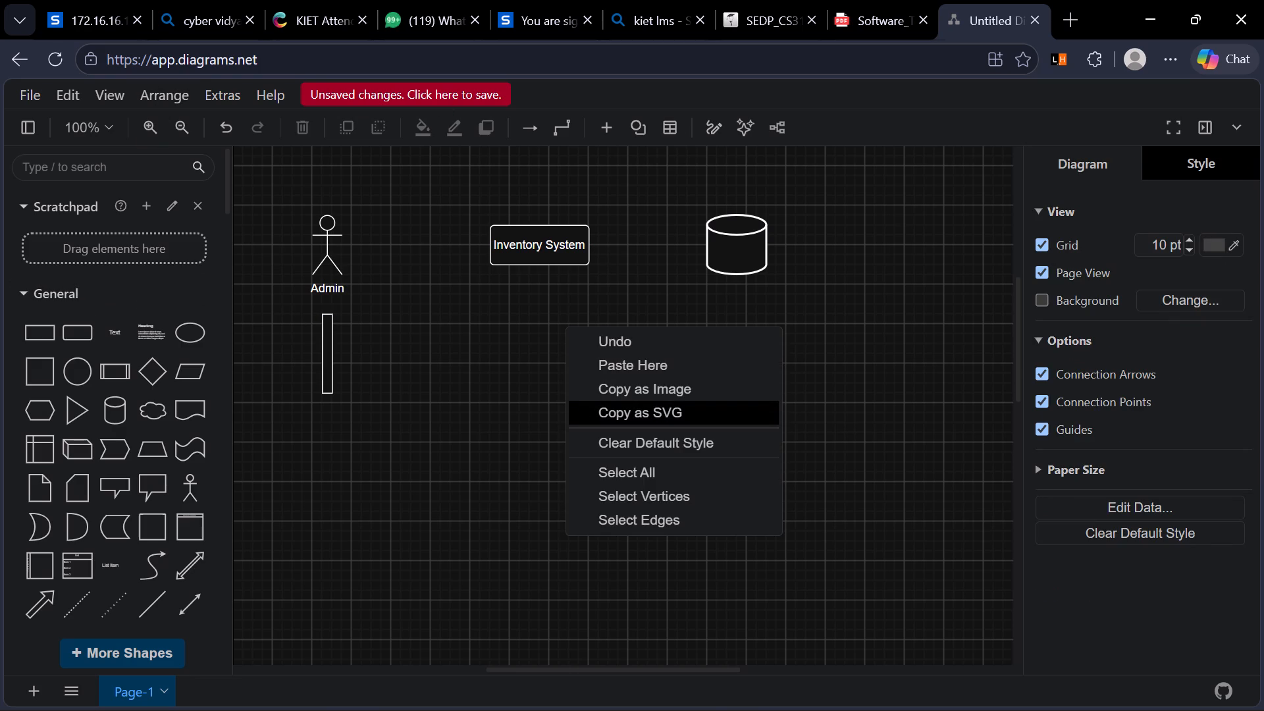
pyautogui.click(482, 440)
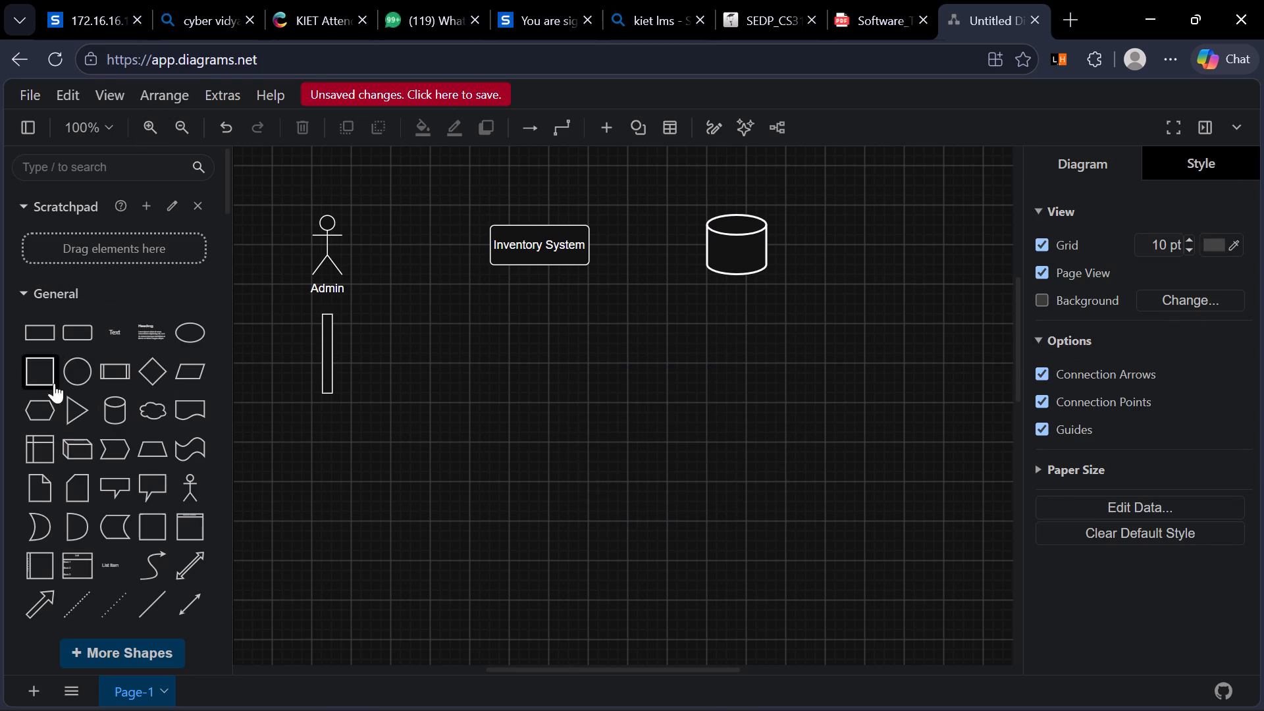
# Add a General text element centred on the database cylinder, reading "Inventory Database" on two lines.
pyautogui.scroll(2, 176, 413)
pyautogui.click(107, 330)
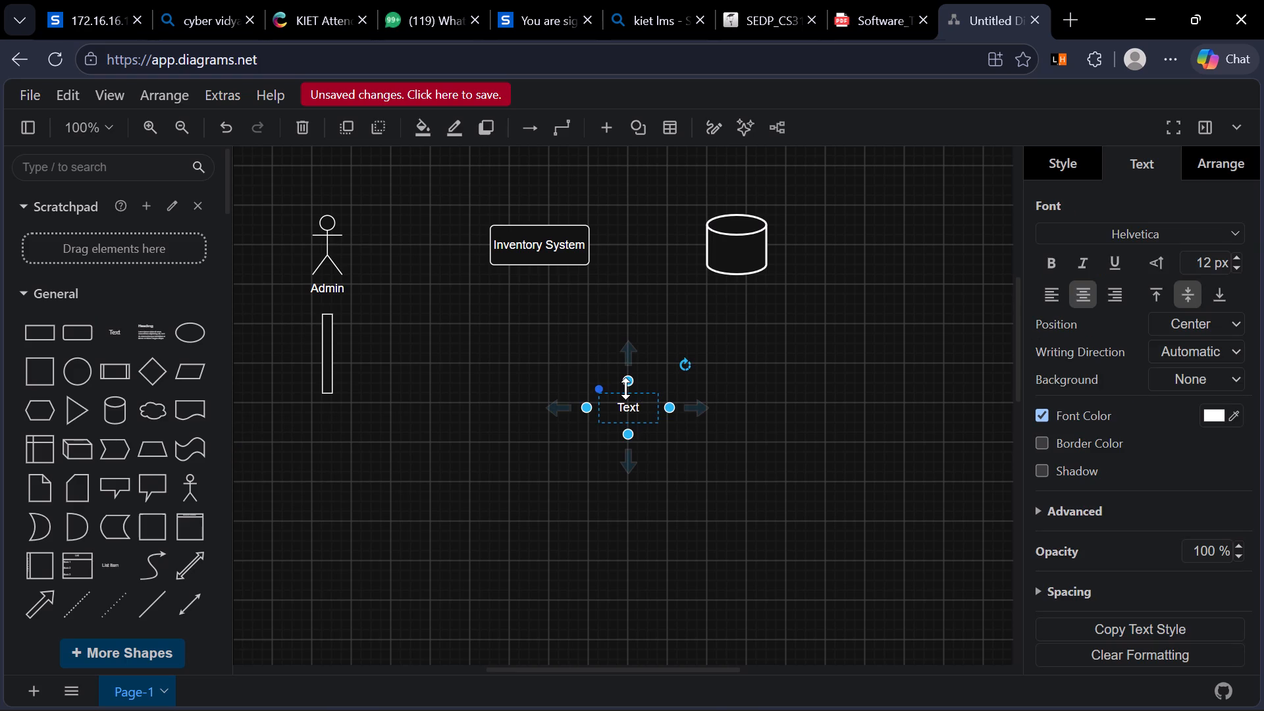
pyautogui.moveTo(630, 410); pyautogui.dragTo(730, 261)
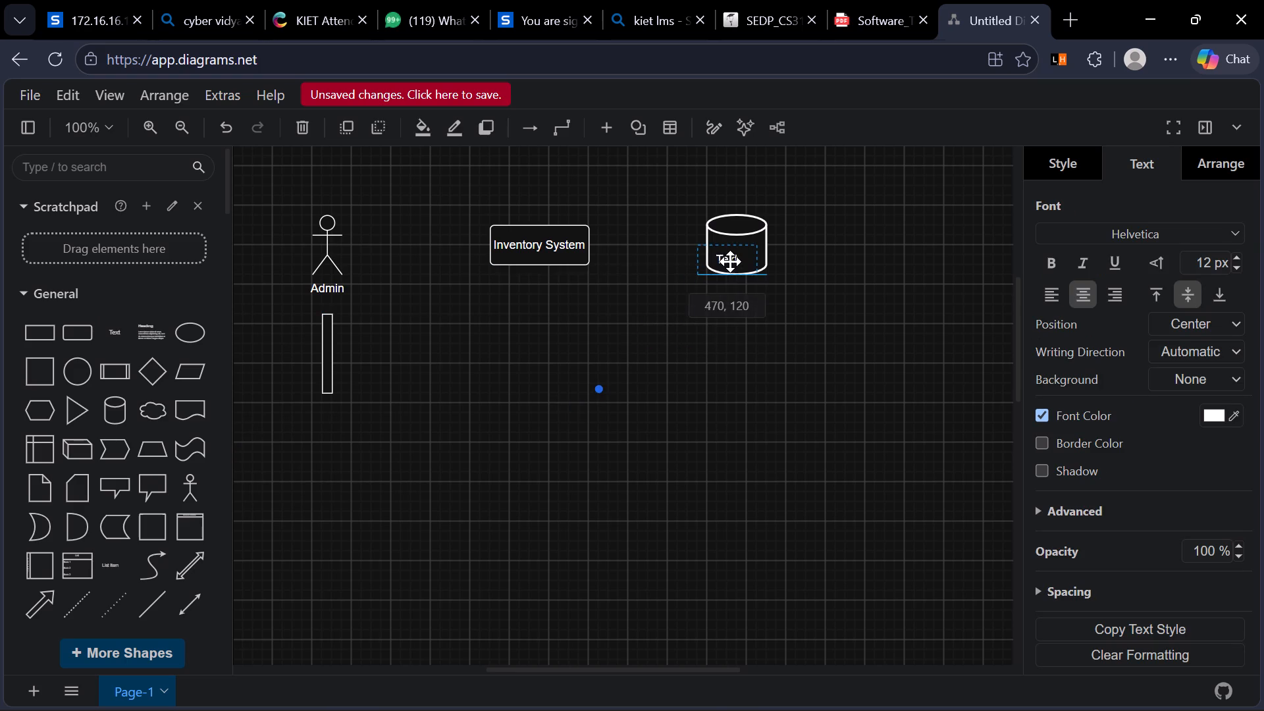
pyautogui.moveTo(730, 261); pyautogui.dragTo(739, 251)
pyautogui.tripleClick(739, 251)
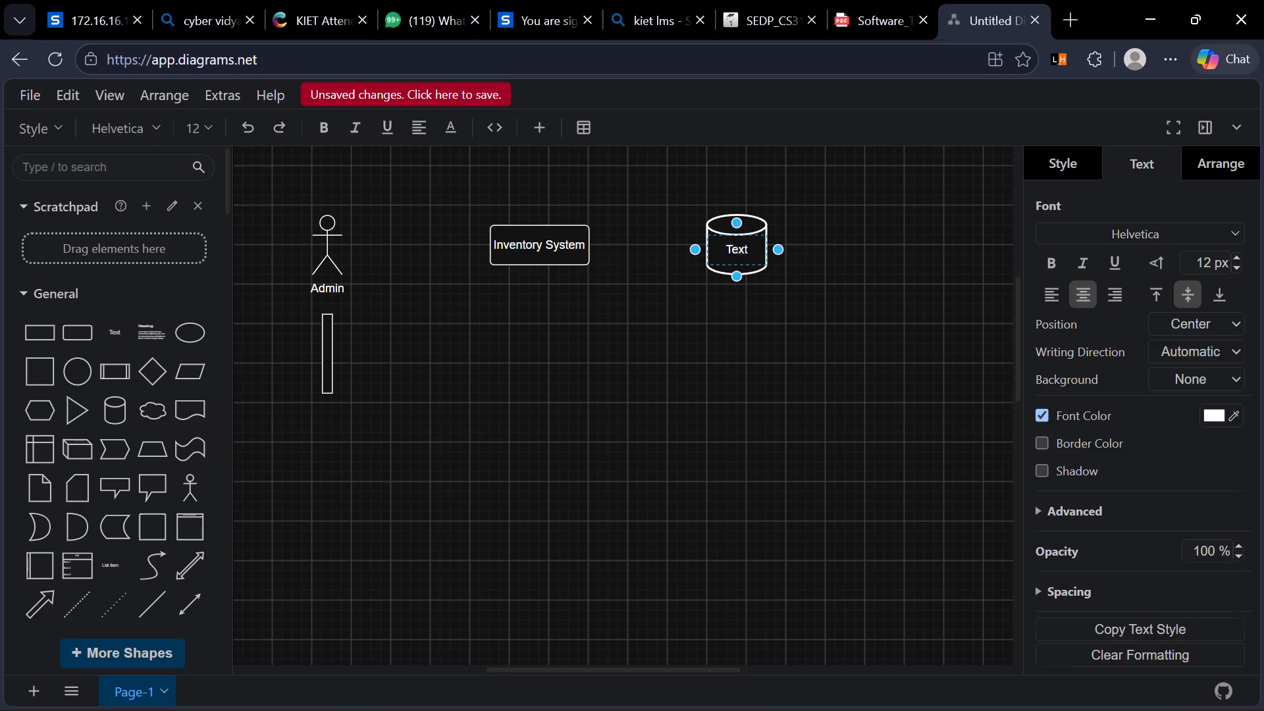
pyautogui.click(739, 251)
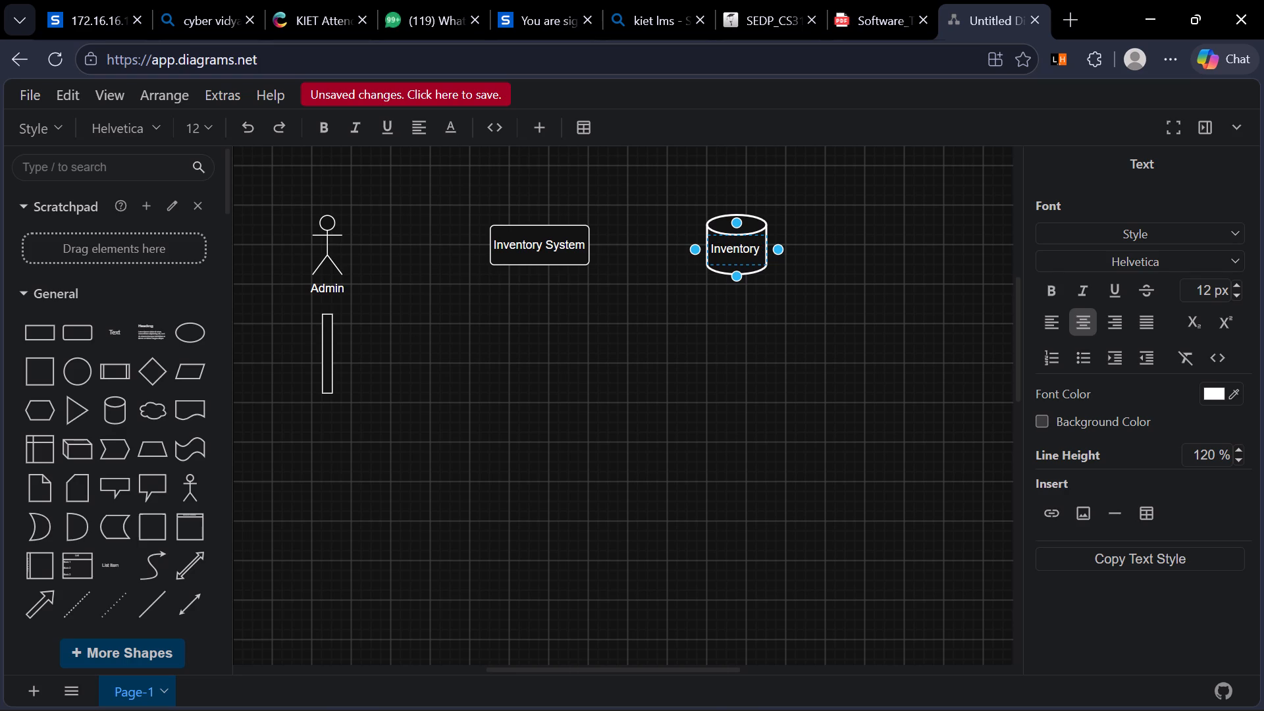
pyautogui.press('Return')
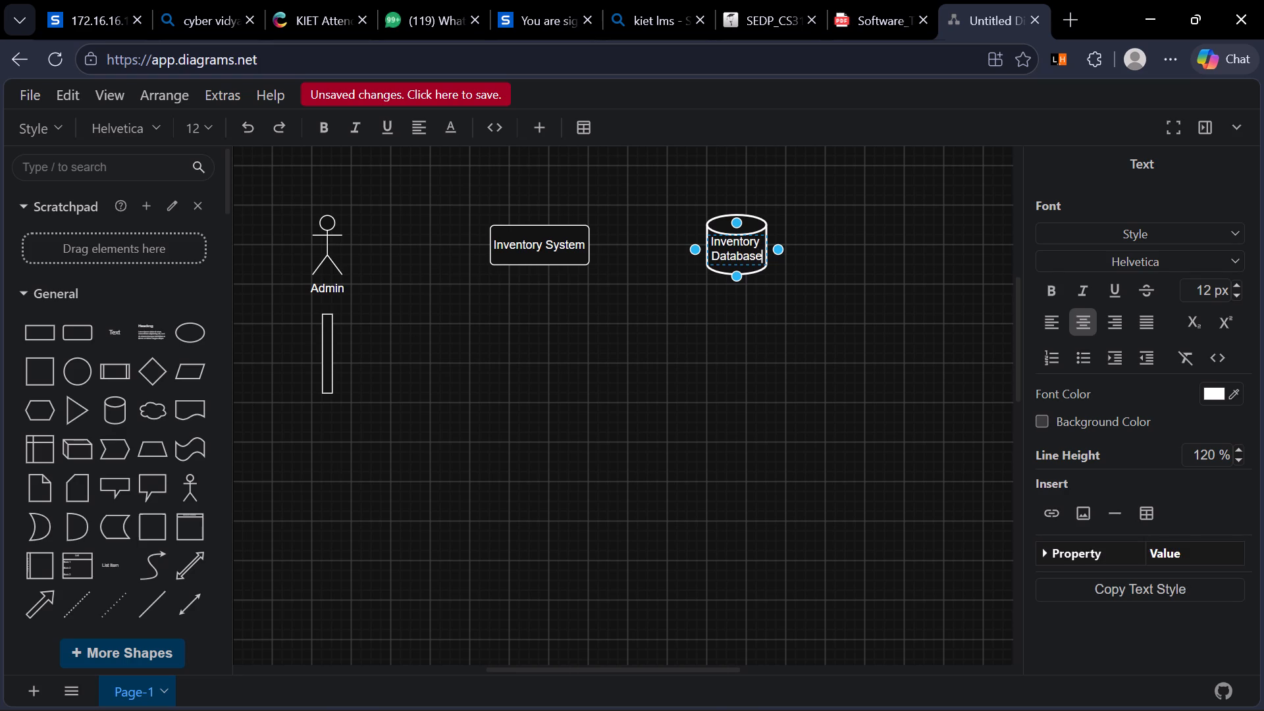
pyautogui.click(873, 294)
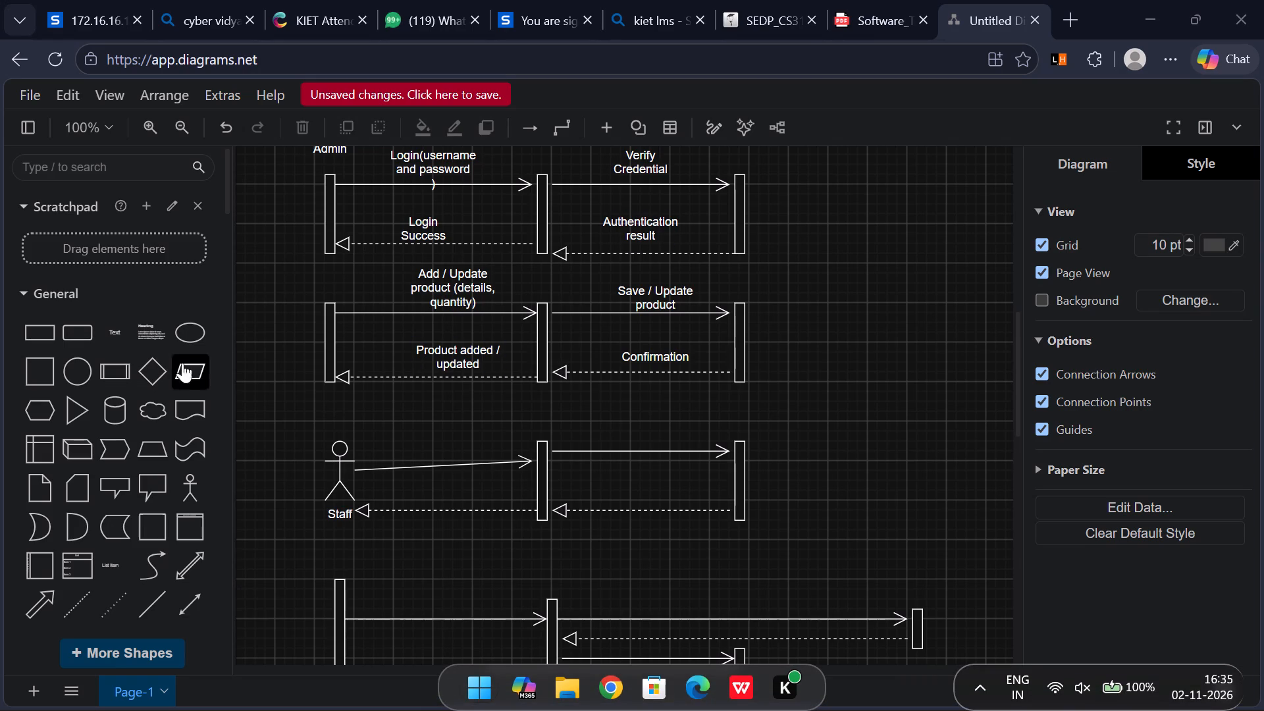
pyautogui.click(102, 341)
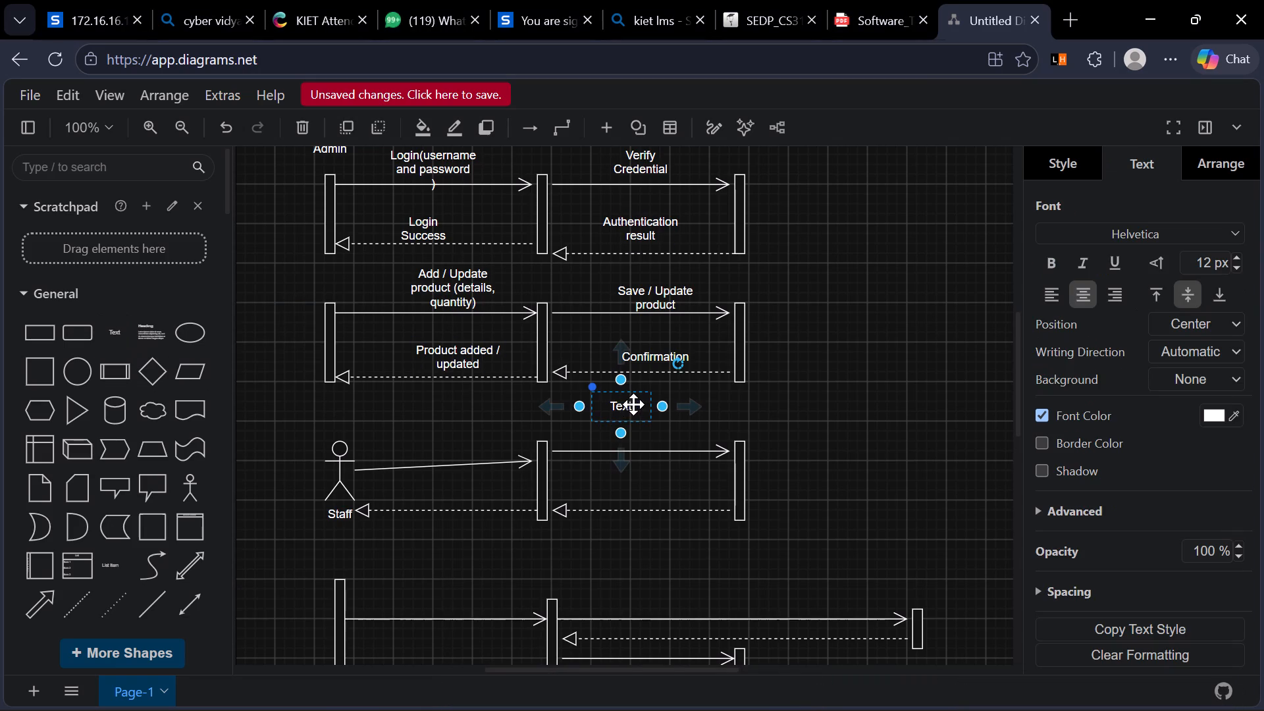
pyautogui.moveTo(626, 406); pyautogui.dragTo(434, 443)
pyautogui.tripleClick(434, 443)
pyautogui.click(434, 443)
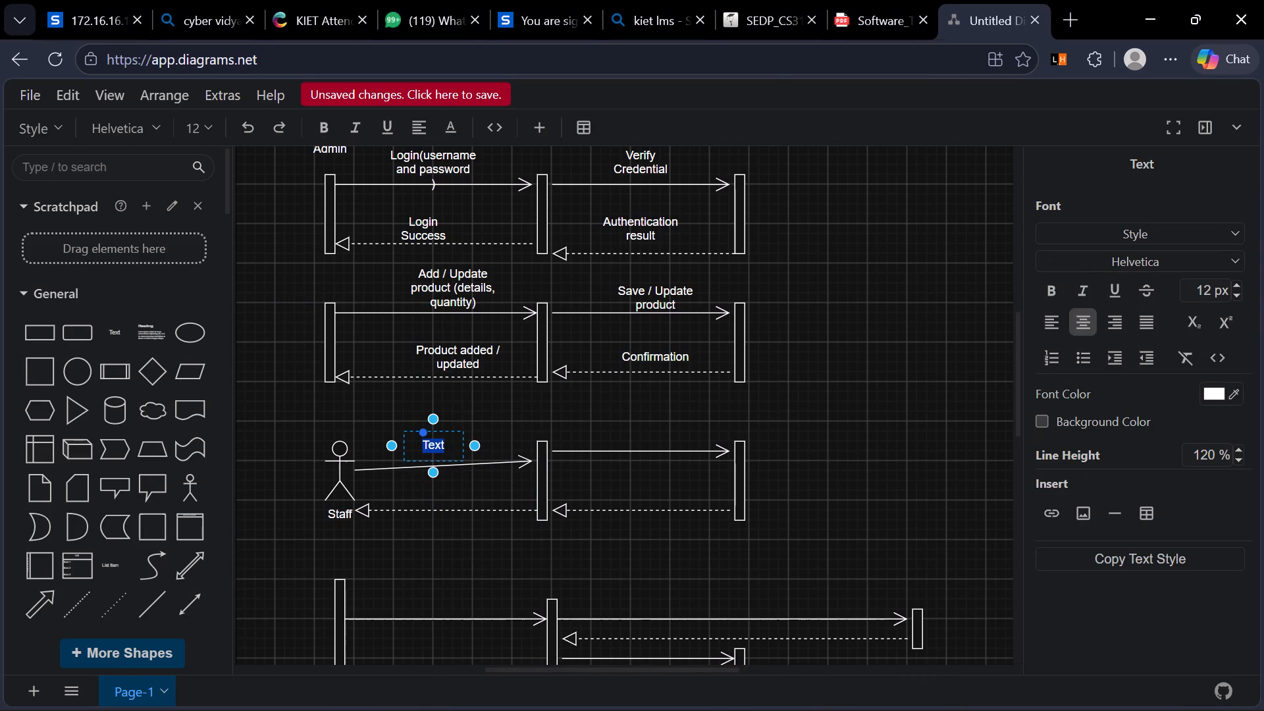
pyautogui.press('super+v')
pyautogui.scroll(-1, 530, 372)
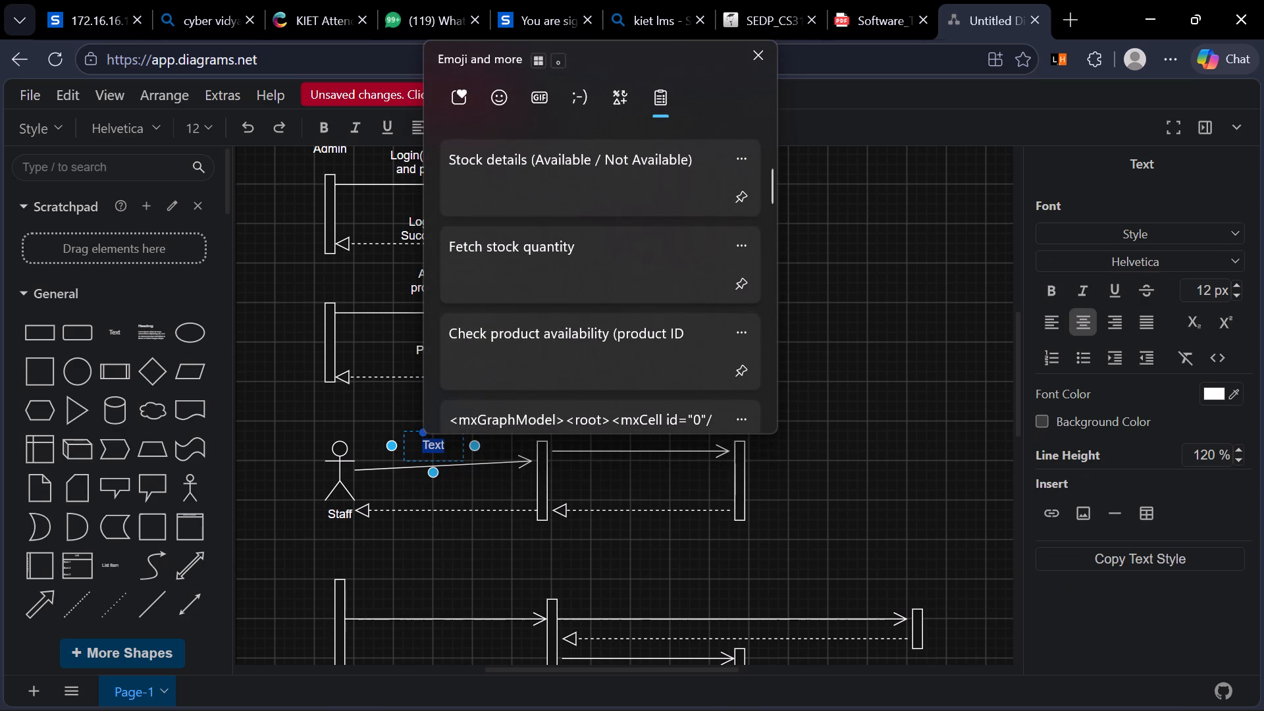
pyautogui.click(530, 372)
pyautogui.hotkey('ctrl', 'v')
pyautogui.click(467, 444)
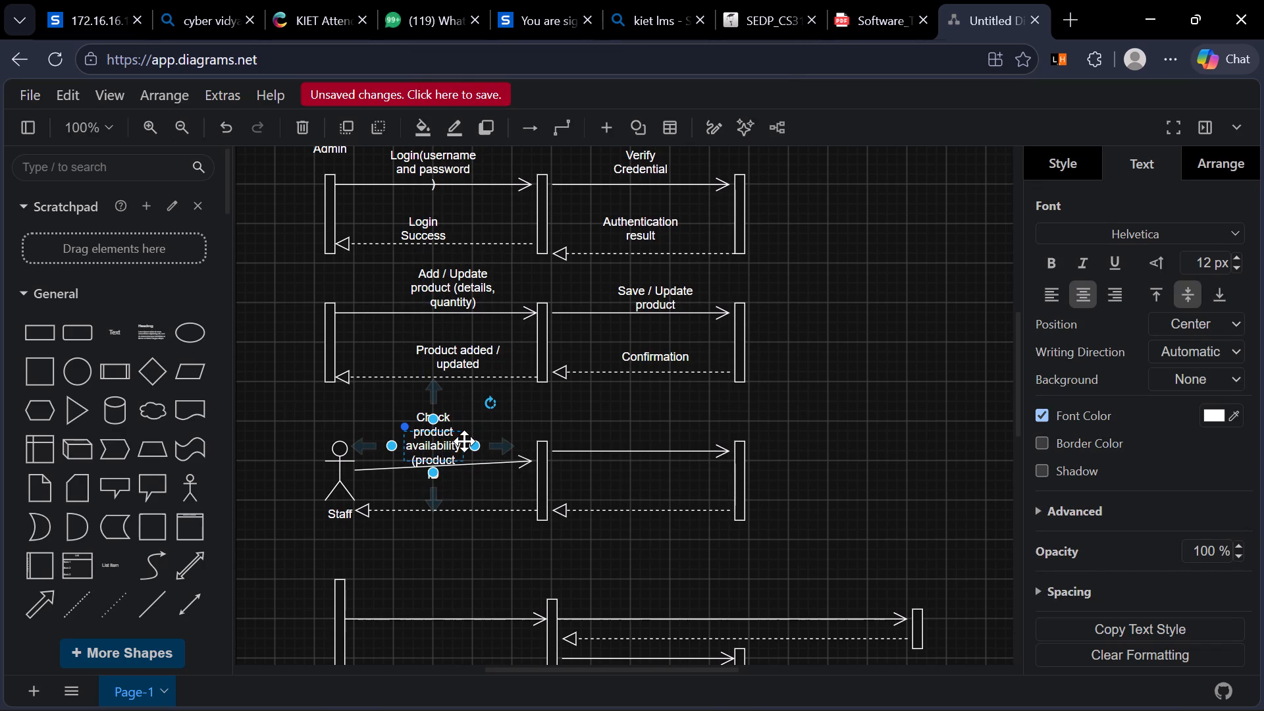
pyautogui.moveTo(474, 446); pyautogui.dragTo(523, 433)
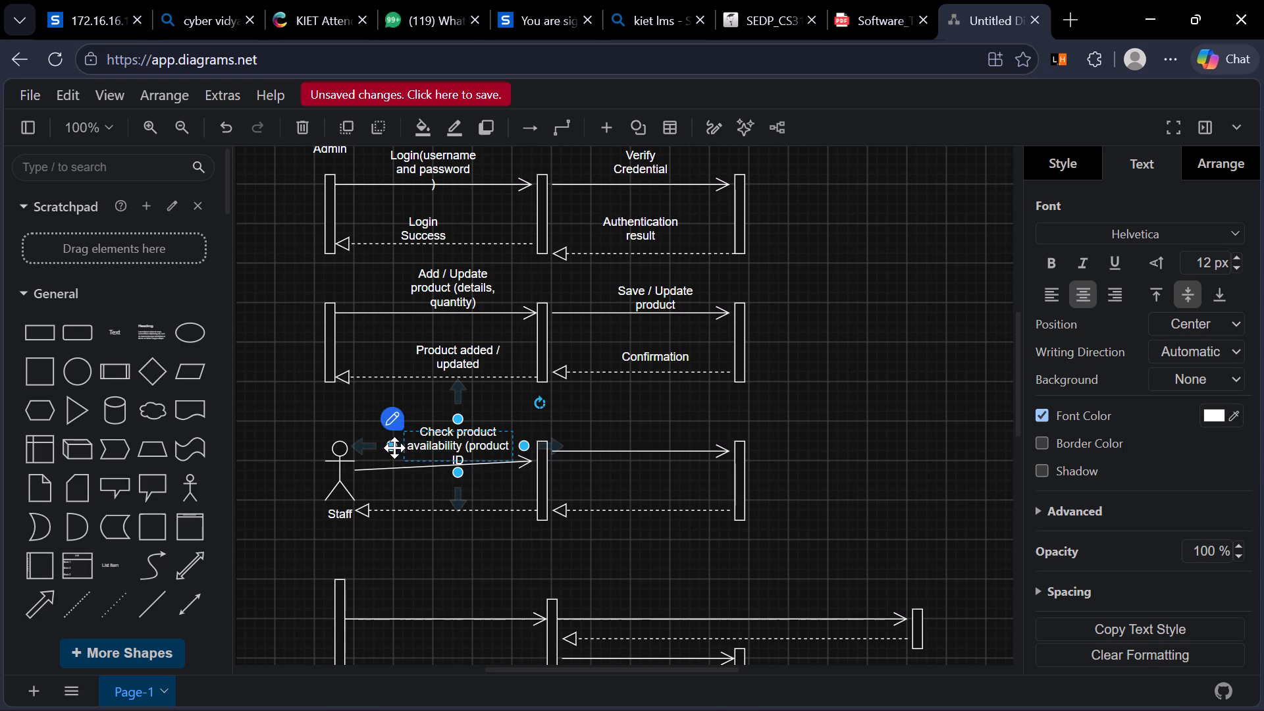
pyautogui.moveTo(394, 446); pyautogui.dragTo(356, 447)
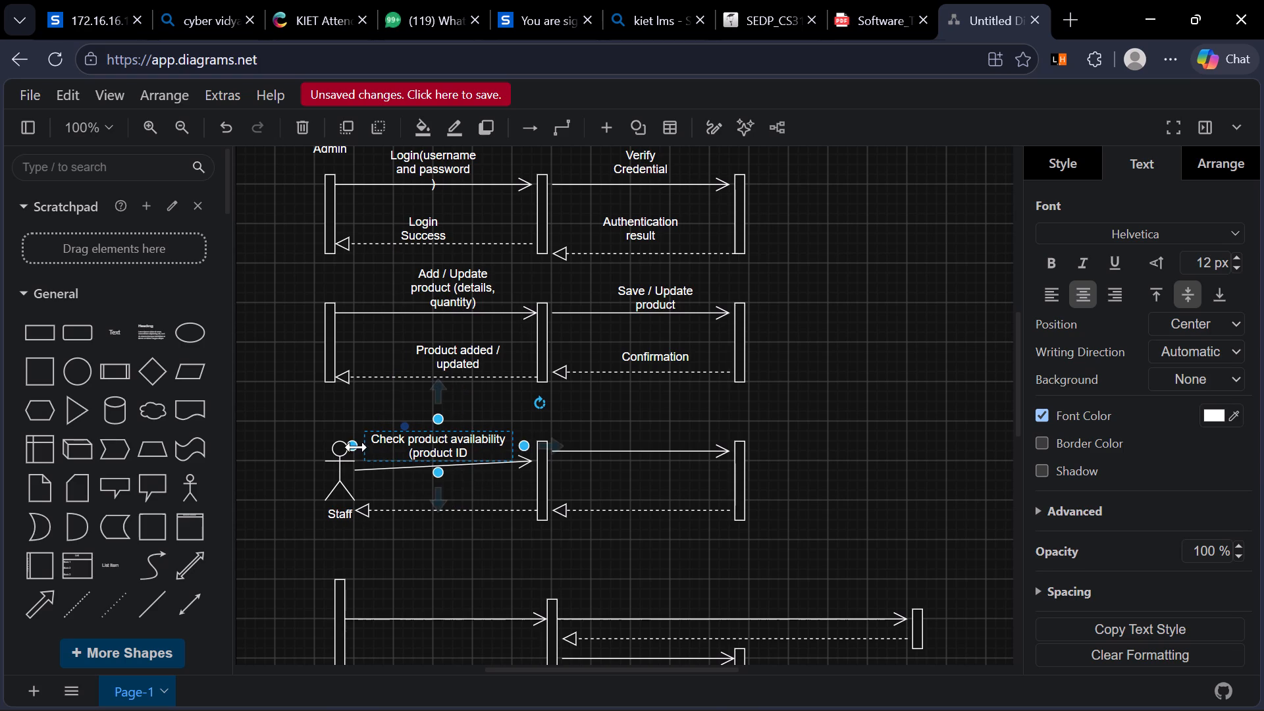
pyautogui.click(867, 414)
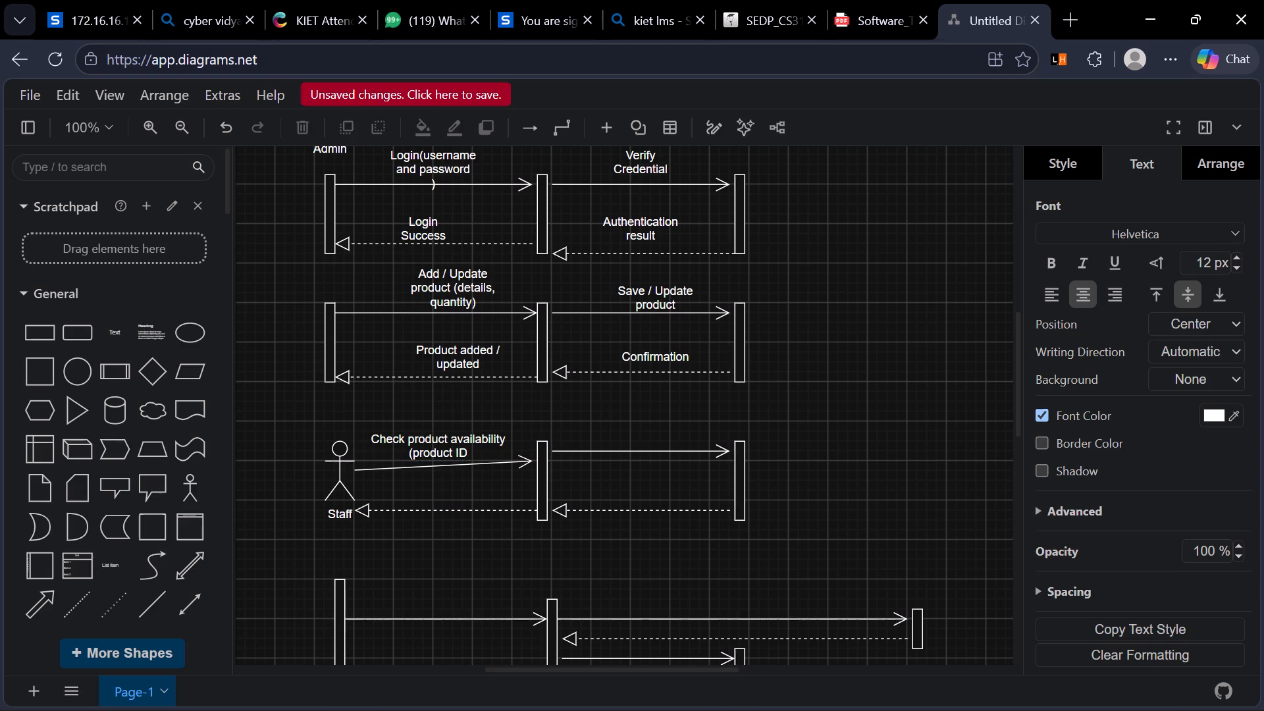
# Add a "Fetch stock quantity" text label above the Staff row's solid arrow to the Inventory Database, widened to fit two lines.
pyautogui.moveTo(115, 334); pyautogui.dragTo(633, 437)
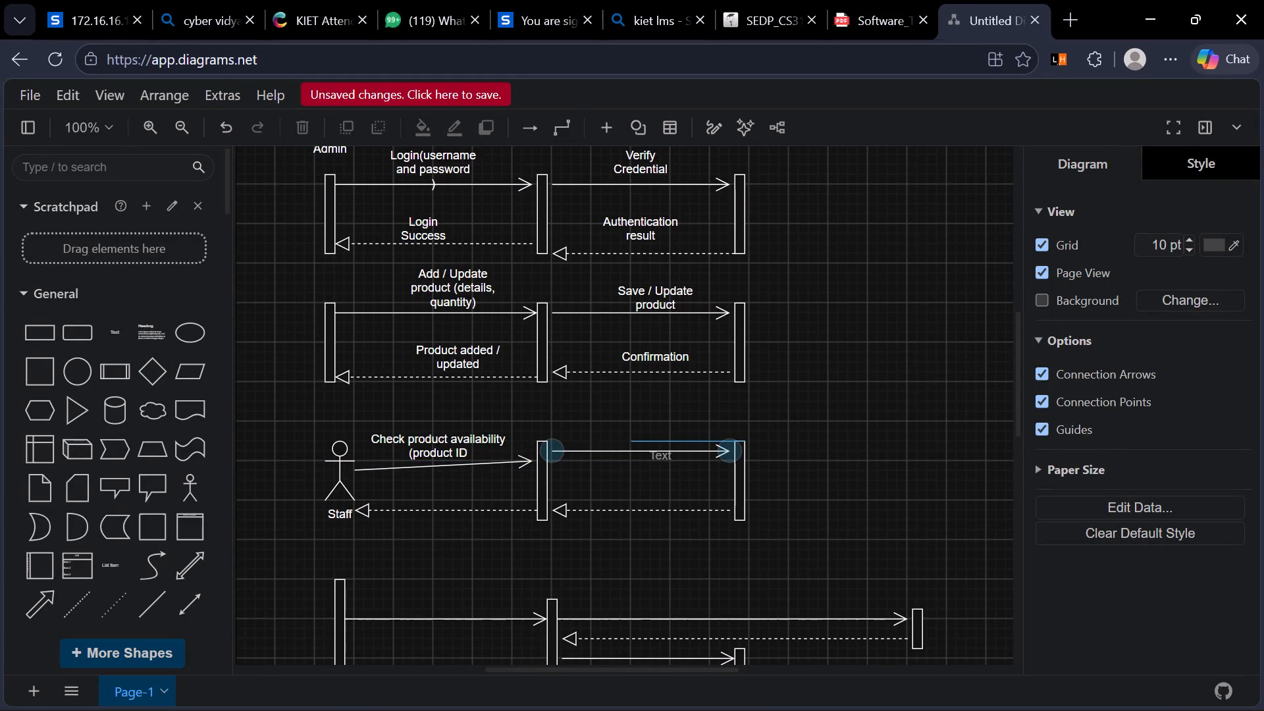
pyautogui.moveTo(633, 437); pyautogui.dragTo(618, 415)
pyautogui.tripleClick(648, 428)
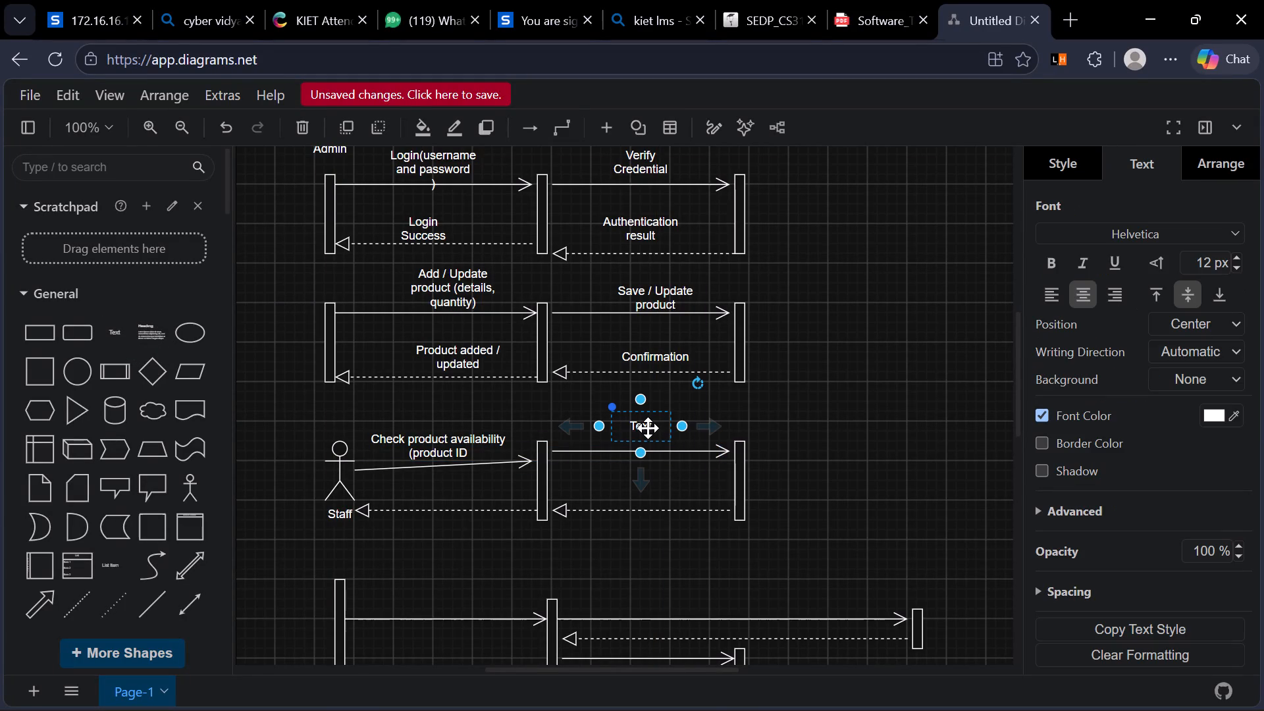
pyautogui.click(648, 428)
pyautogui.press('super+v')
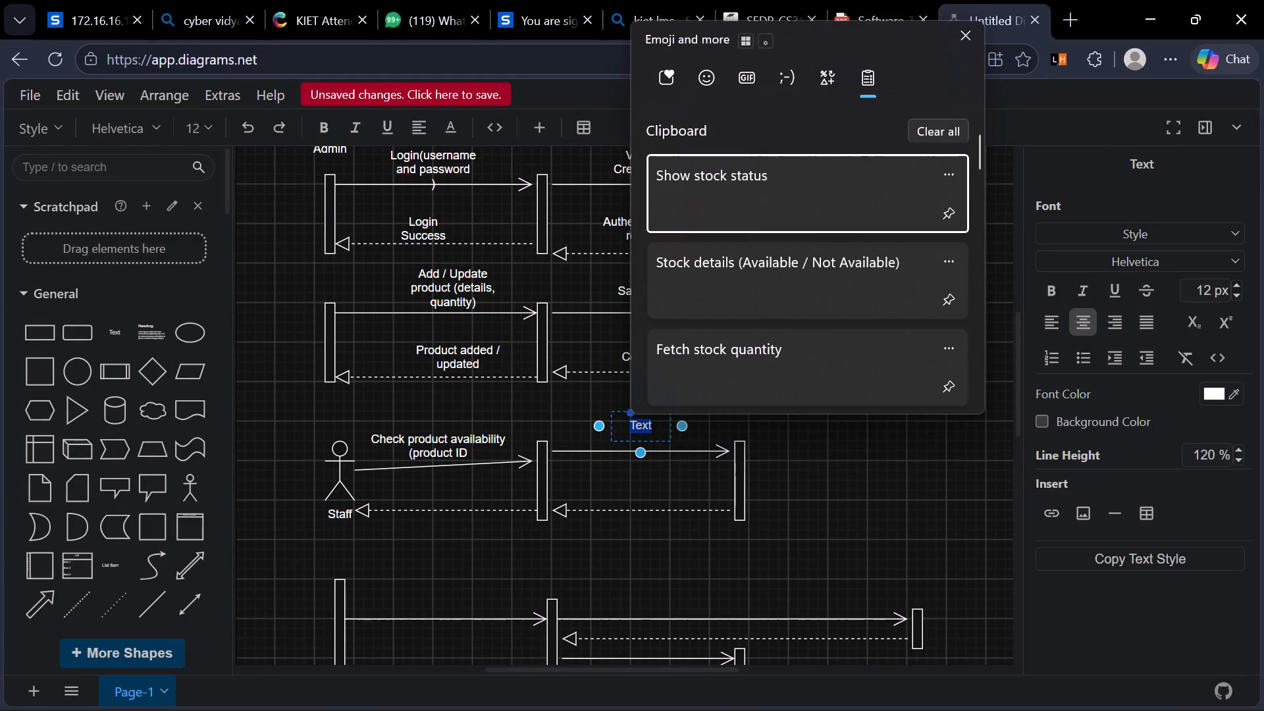
pyautogui.scroll(-1, 709, 346)
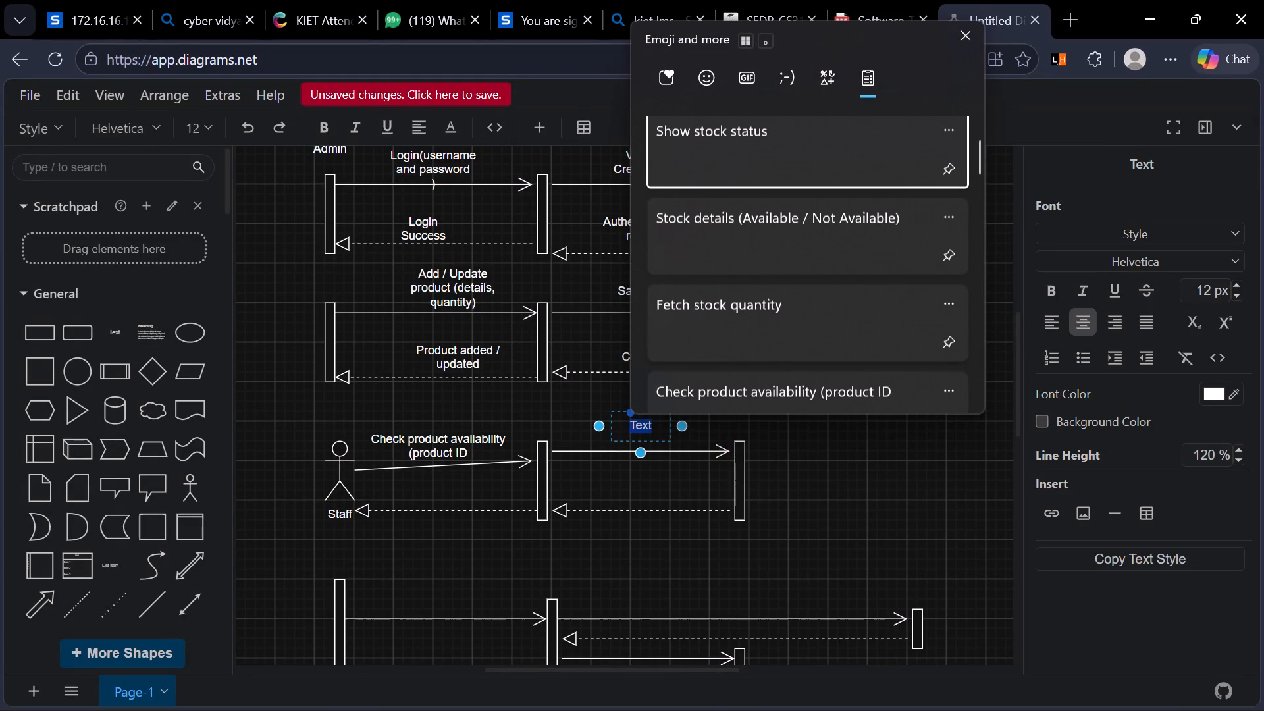
pyautogui.click(697, 311)
pyautogui.hotkey('ctrl', 'v')
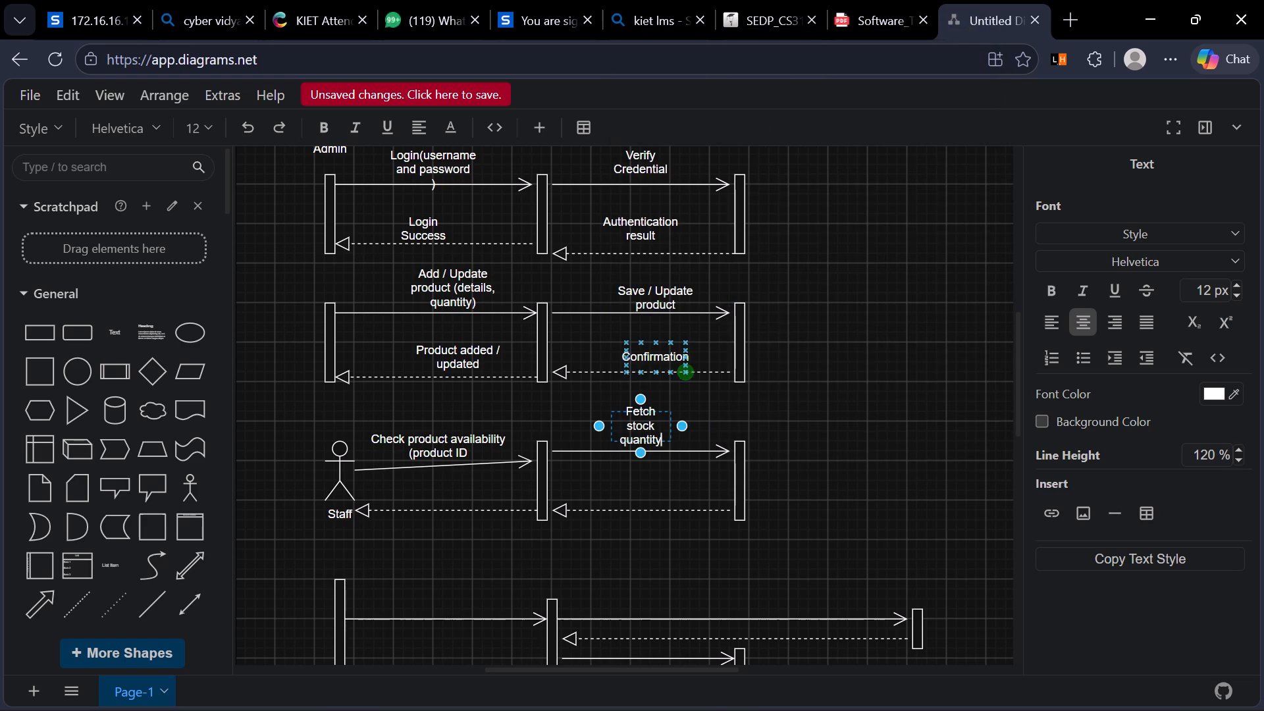
pyautogui.moveTo(680, 424); pyautogui.dragTo(706, 424)
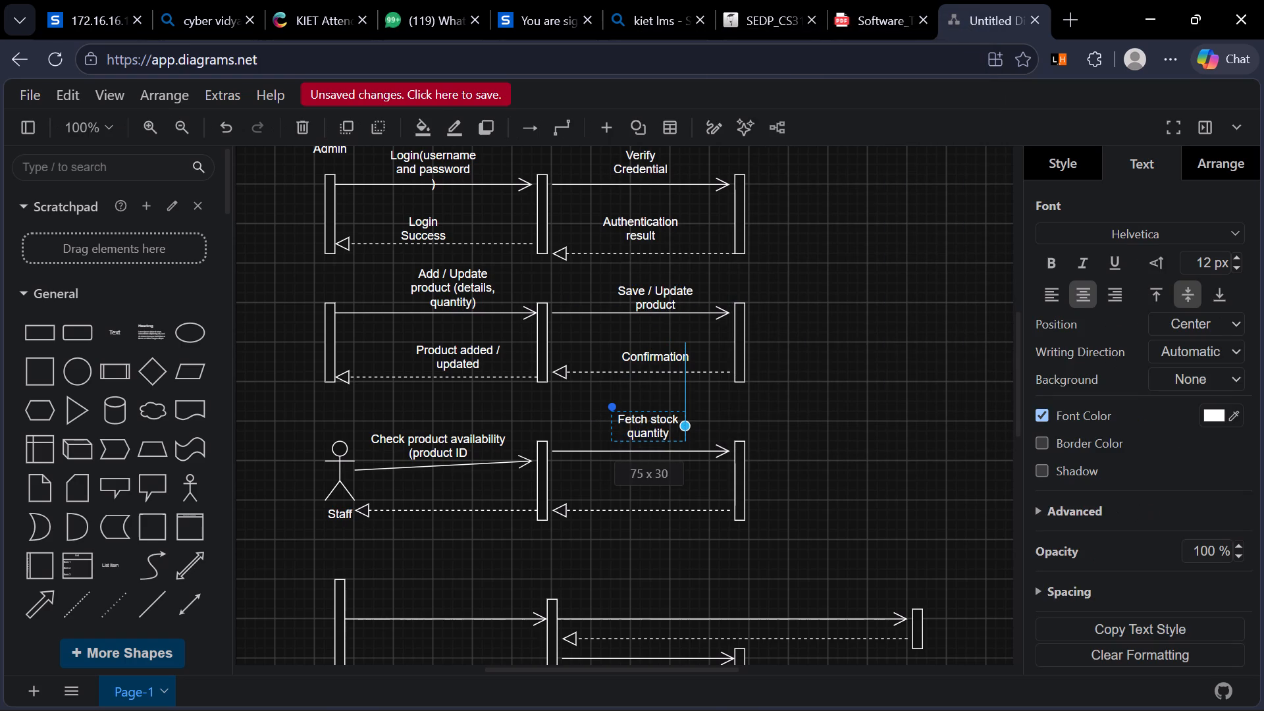
pyautogui.moveTo(706, 424); pyautogui.dragTo(706, 425)
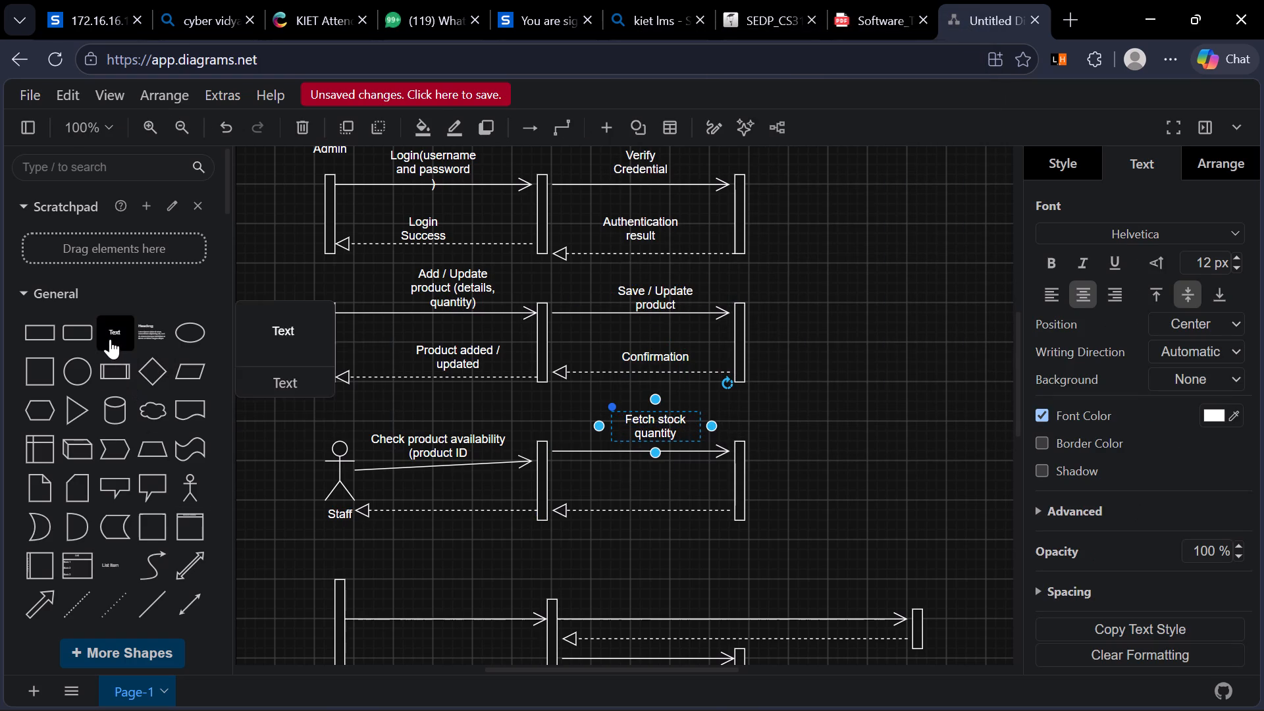
# Add a "Stock details (Available / Not Available)" text label at the dashed return arrow to Staff, widened to fit three lines.
pyautogui.moveTo(110, 339); pyautogui.dragTo(415, 506)
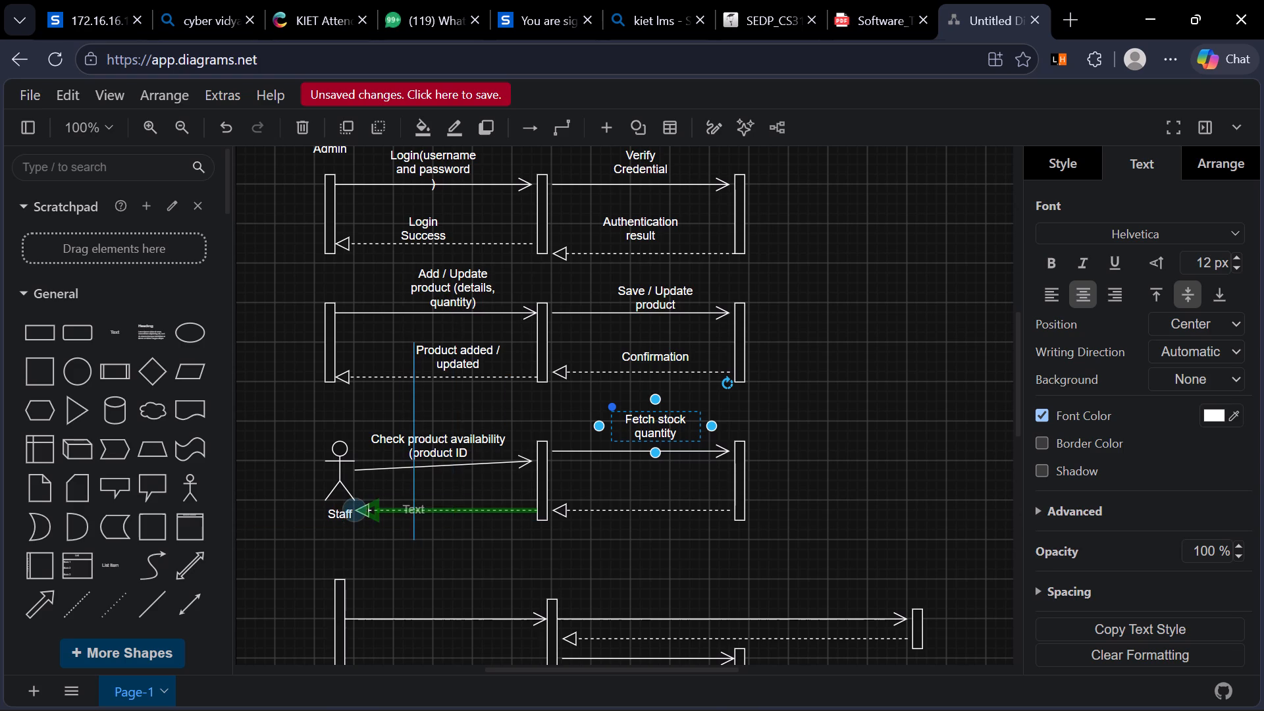
pyautogui.moveTo(415, 506); pyautogui.dragTo(425, 482)
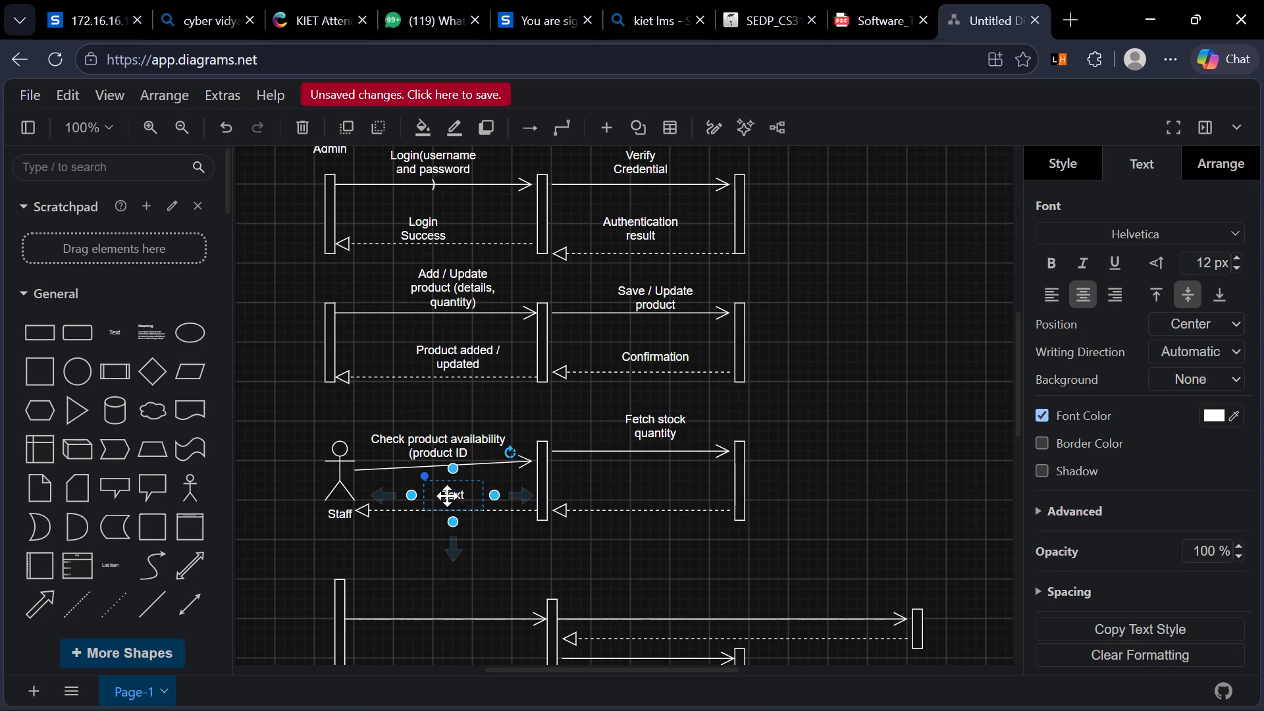
pyautogui.tripleClick(455, 497)
pyautogui.click(455, 497)
pyautogui.press('super+v')
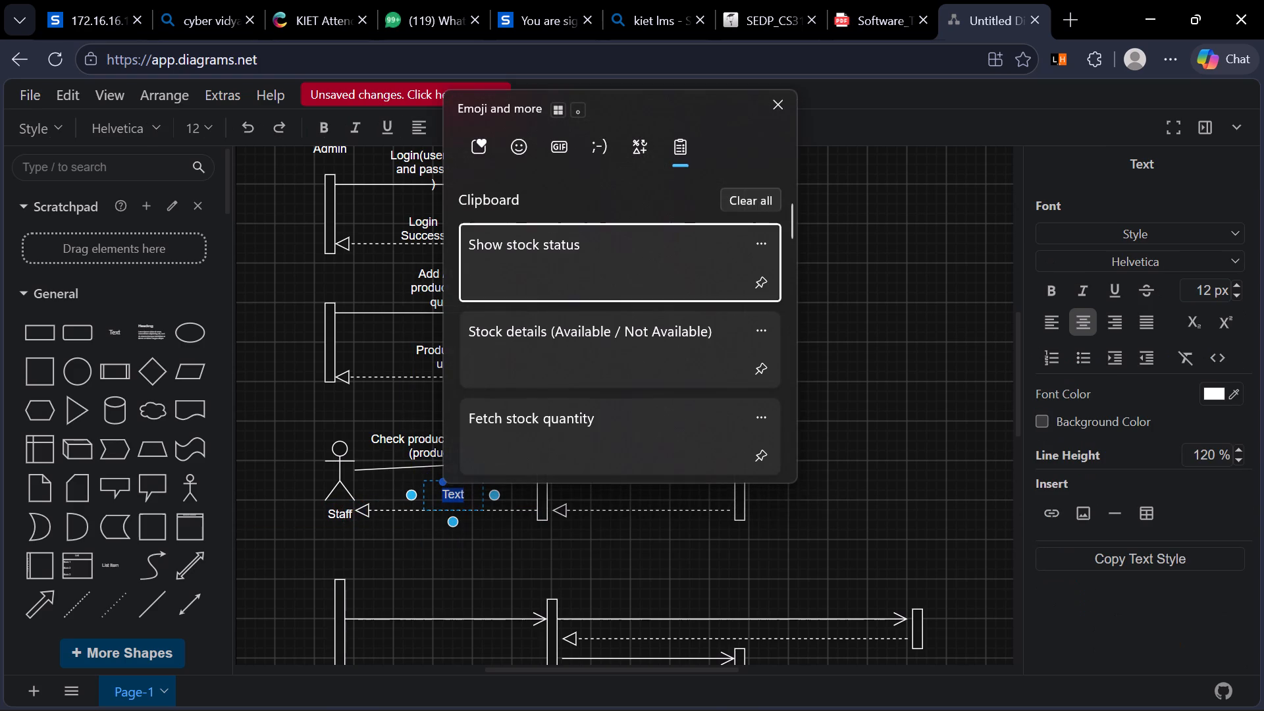
pyautogui.scroll(-1, 554, 399)
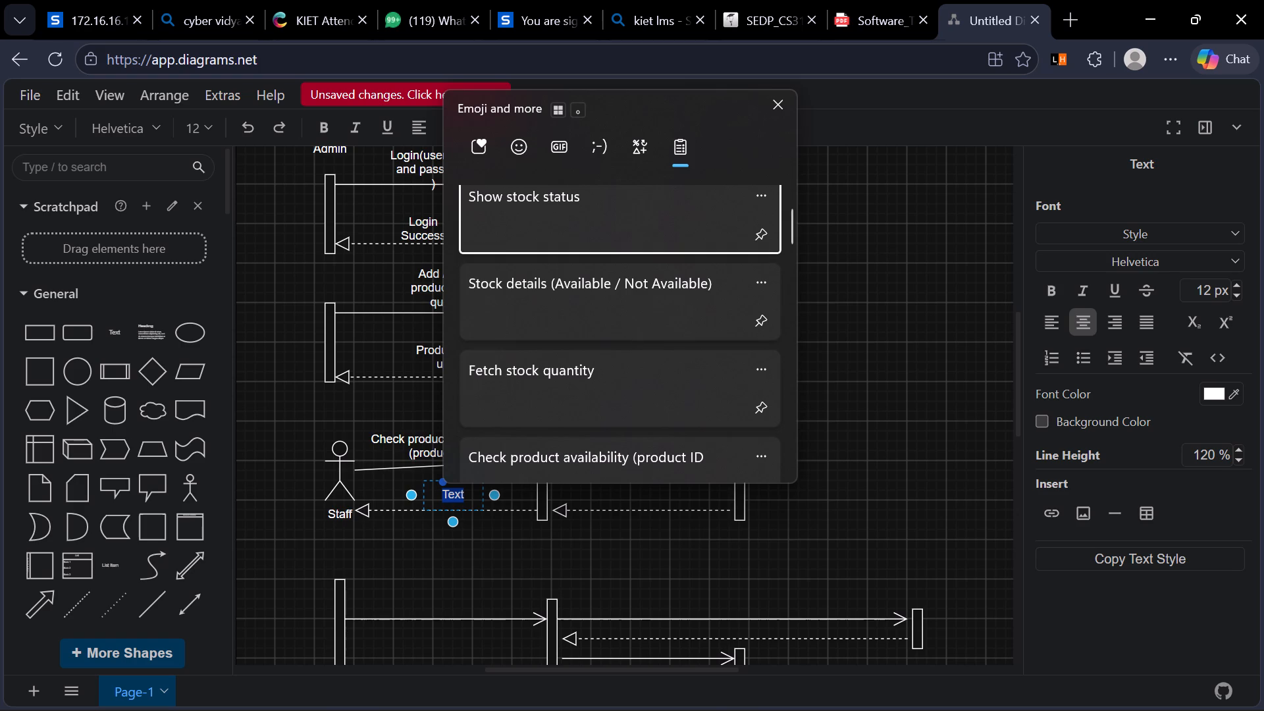
pyautogui.click(537, 317)
pyautogui.hotkey('ctrl', 'v')
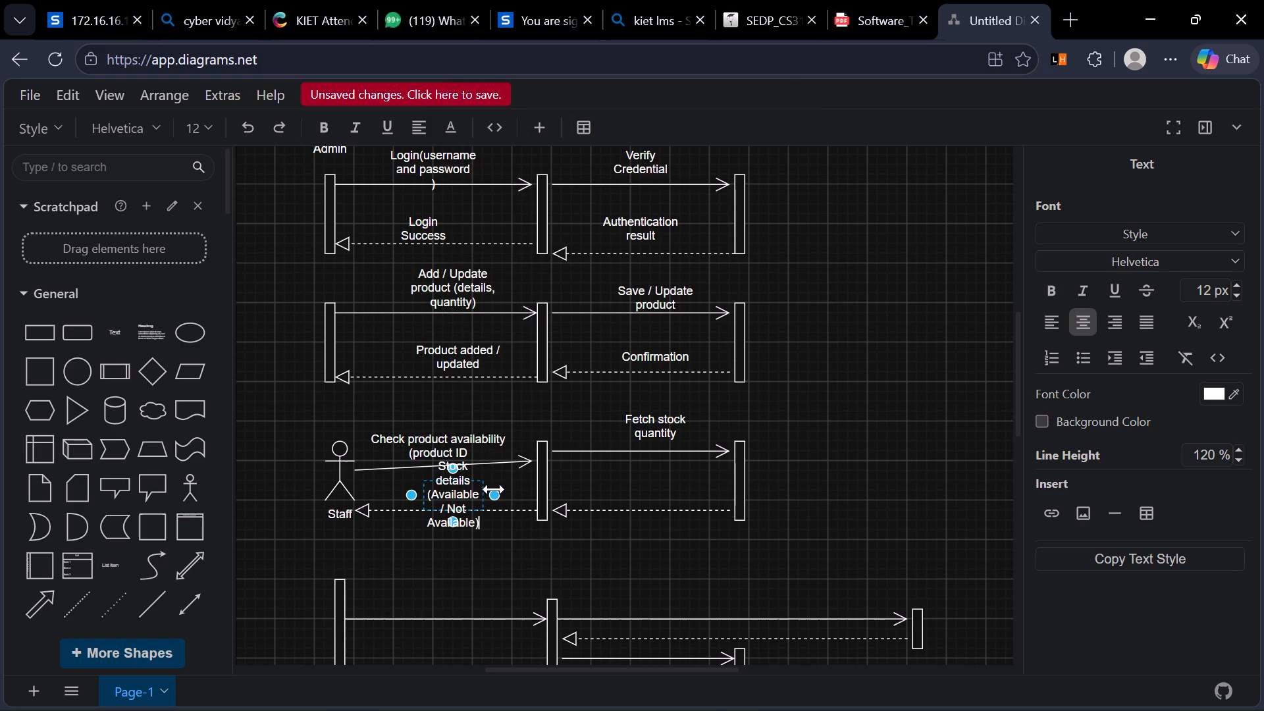
pyautogui.moveTo(494, 489); pyautogui.dragTo(550, 485)
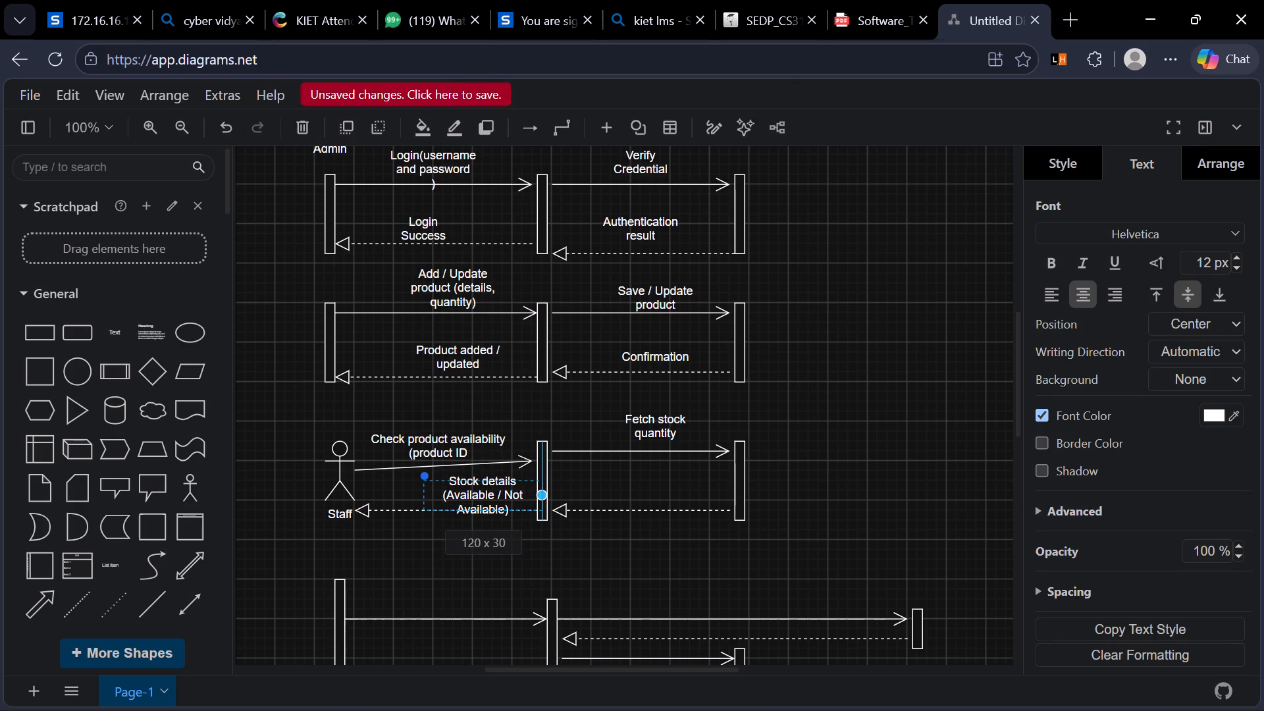
pyautogui.moveTo(550, 485); pyautogui.dragTo(536, 490)
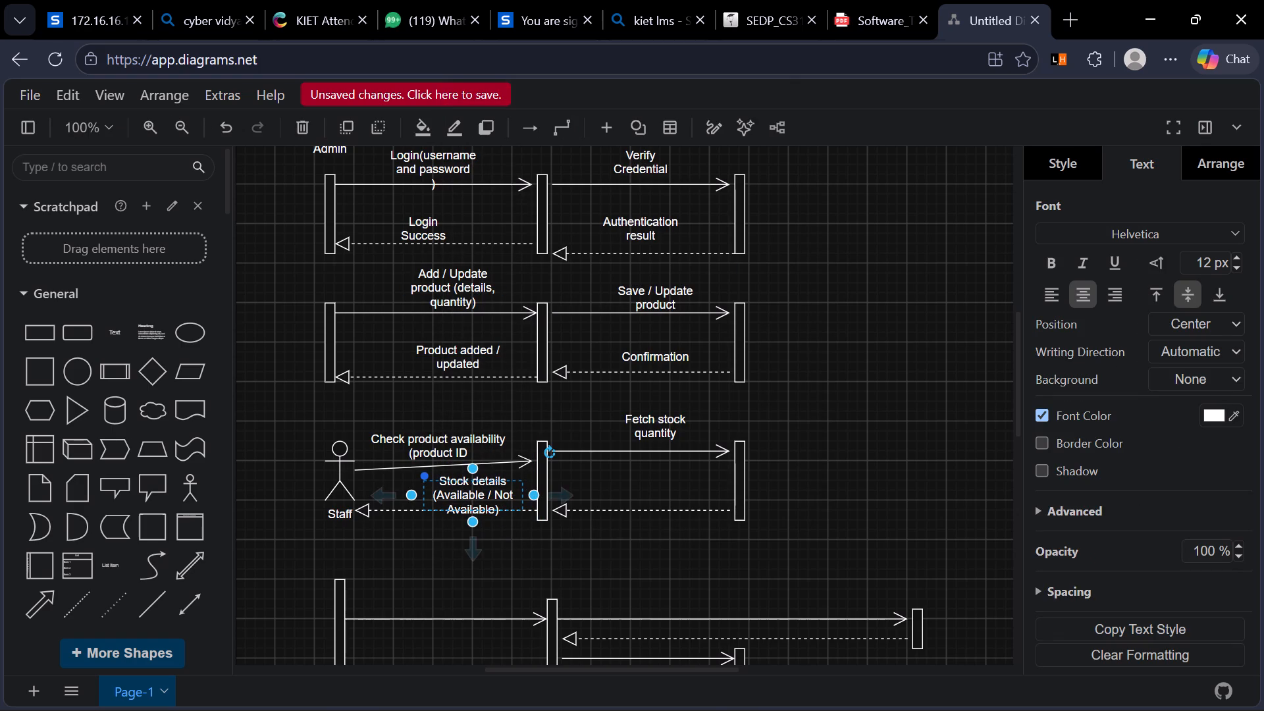
pyautogui.click(641, 564)
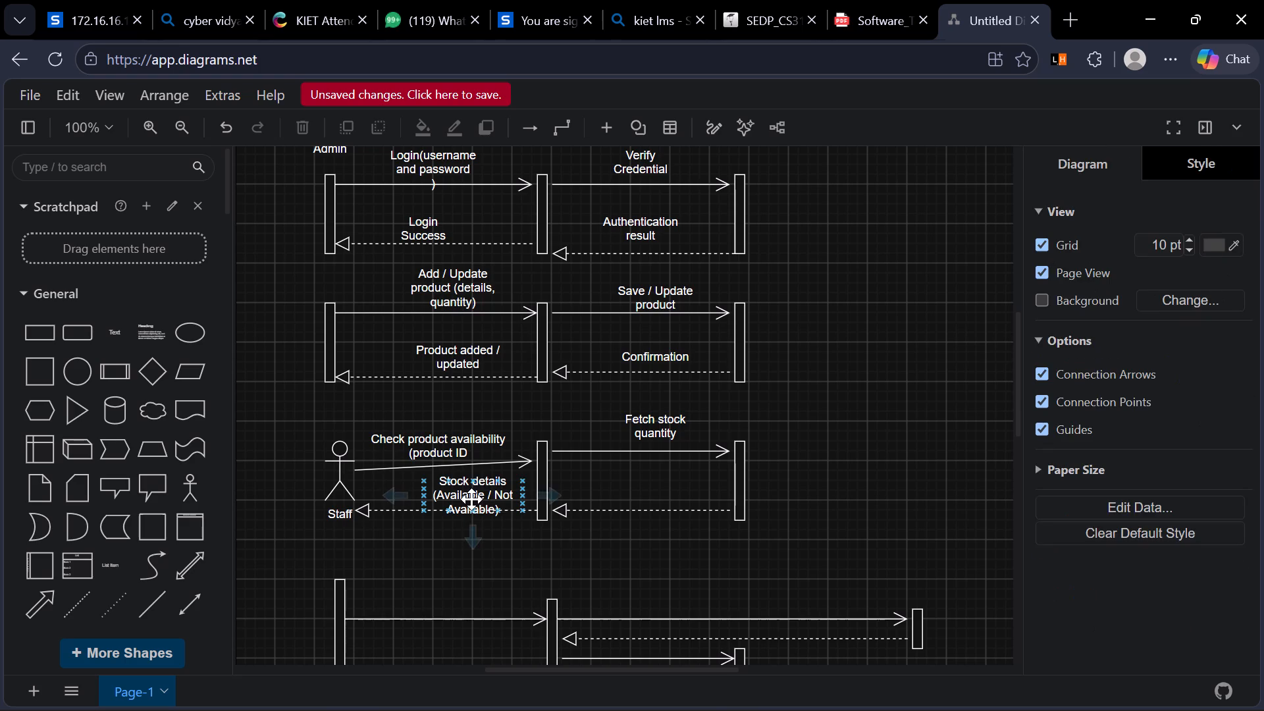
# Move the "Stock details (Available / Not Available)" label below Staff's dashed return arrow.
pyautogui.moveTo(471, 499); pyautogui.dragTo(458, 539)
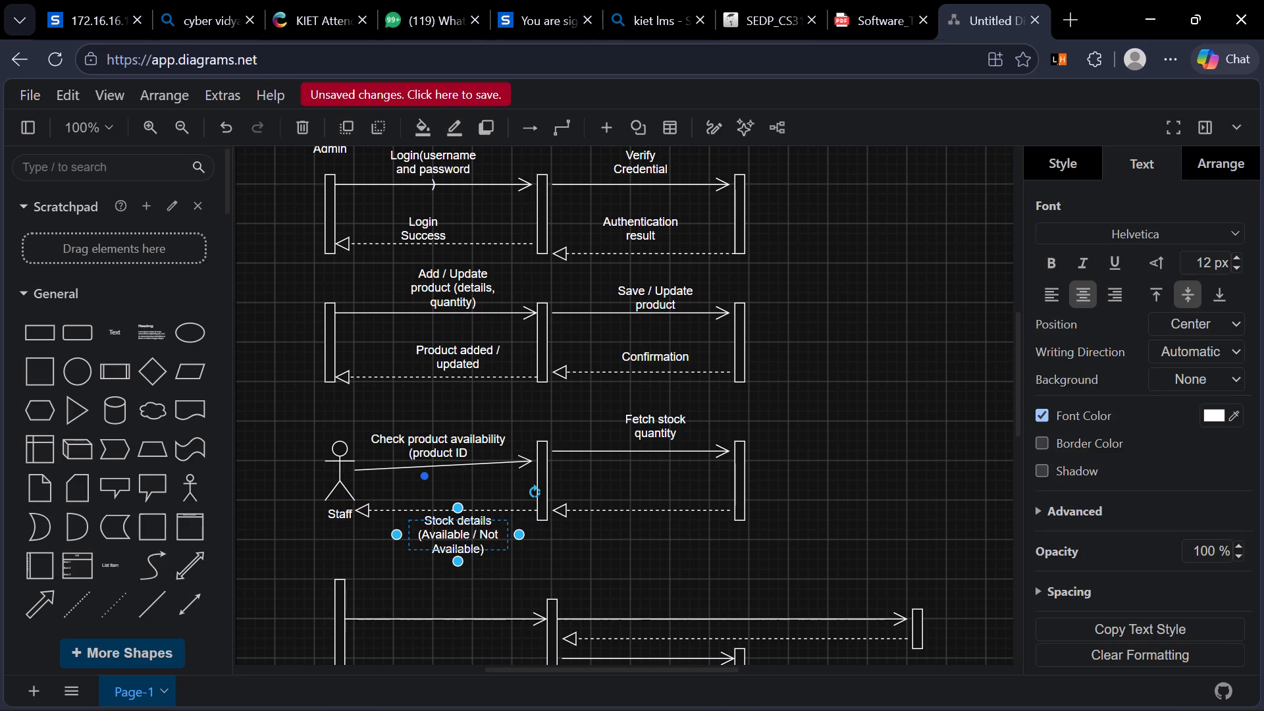
# Place a new text label above the Inventory Database's dashed return arrow in the Staff row and open it for editing.
pyautogui.moveTo(107, 331); pyautogui.dragTo(620, 475)
pyautogui.tripleClick(644, 492)
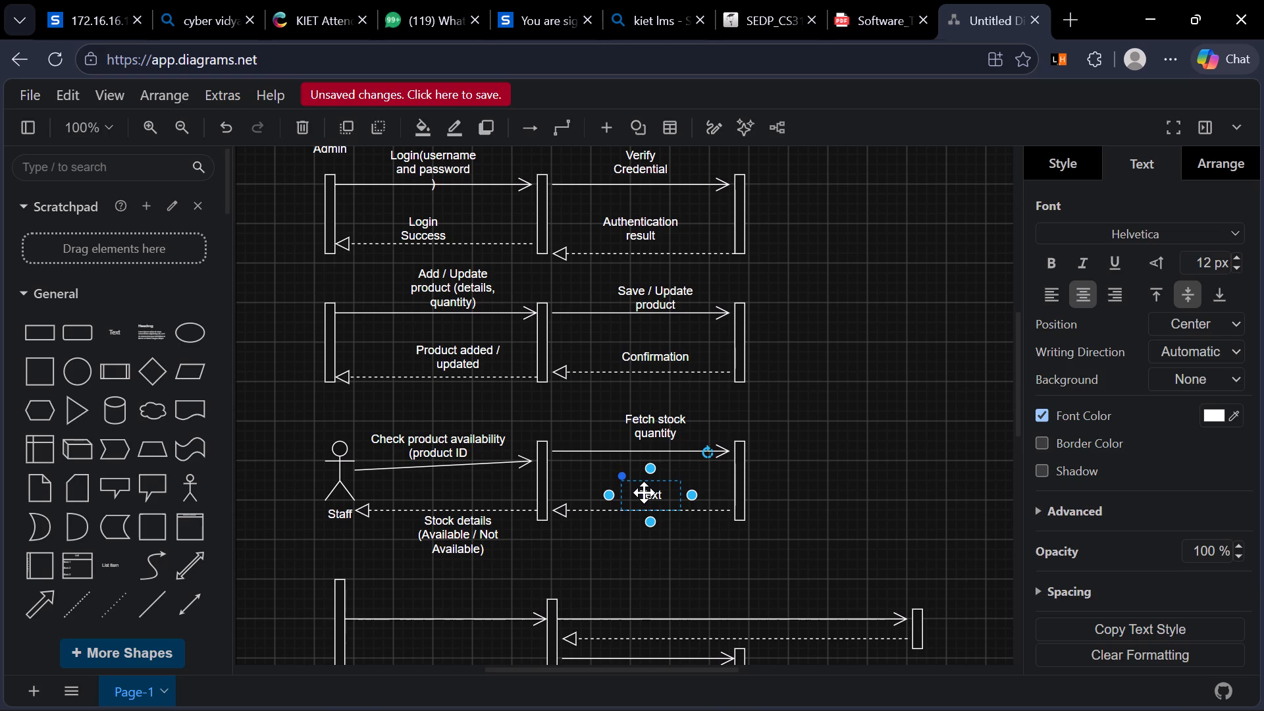
pyautogui.click(644, 492)
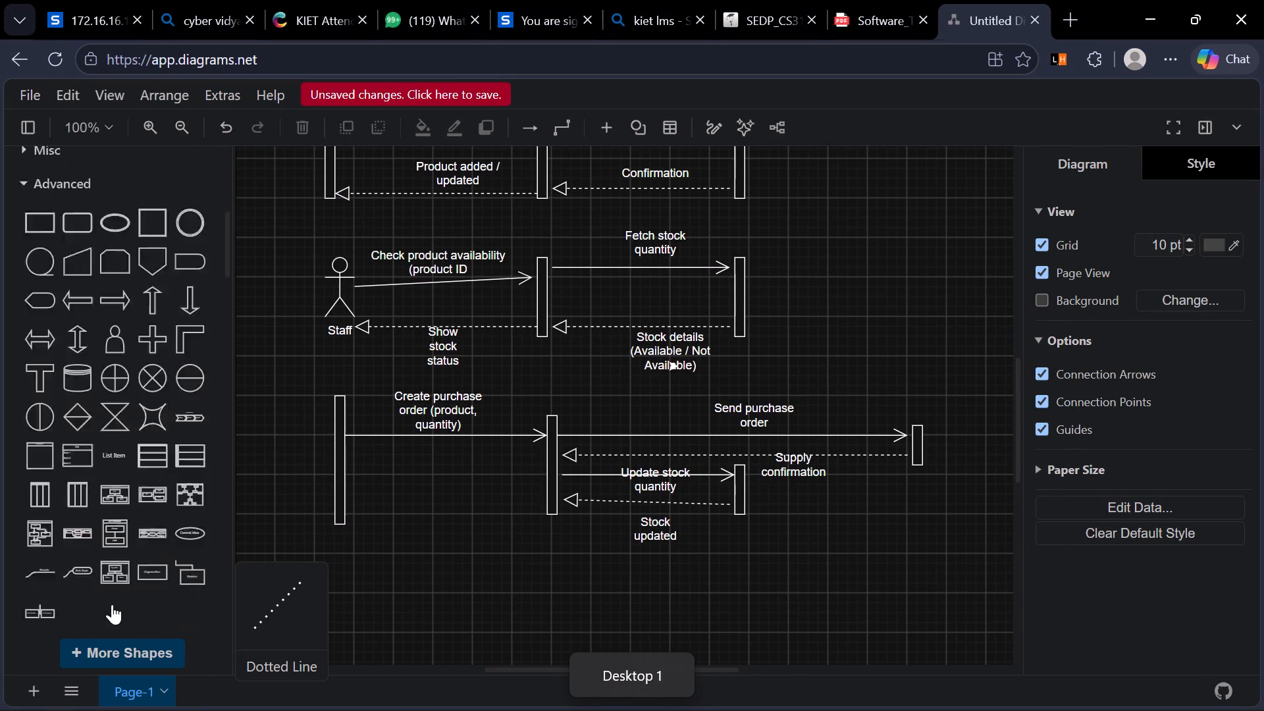
pyautogui.scroll(-10, 112, 604)
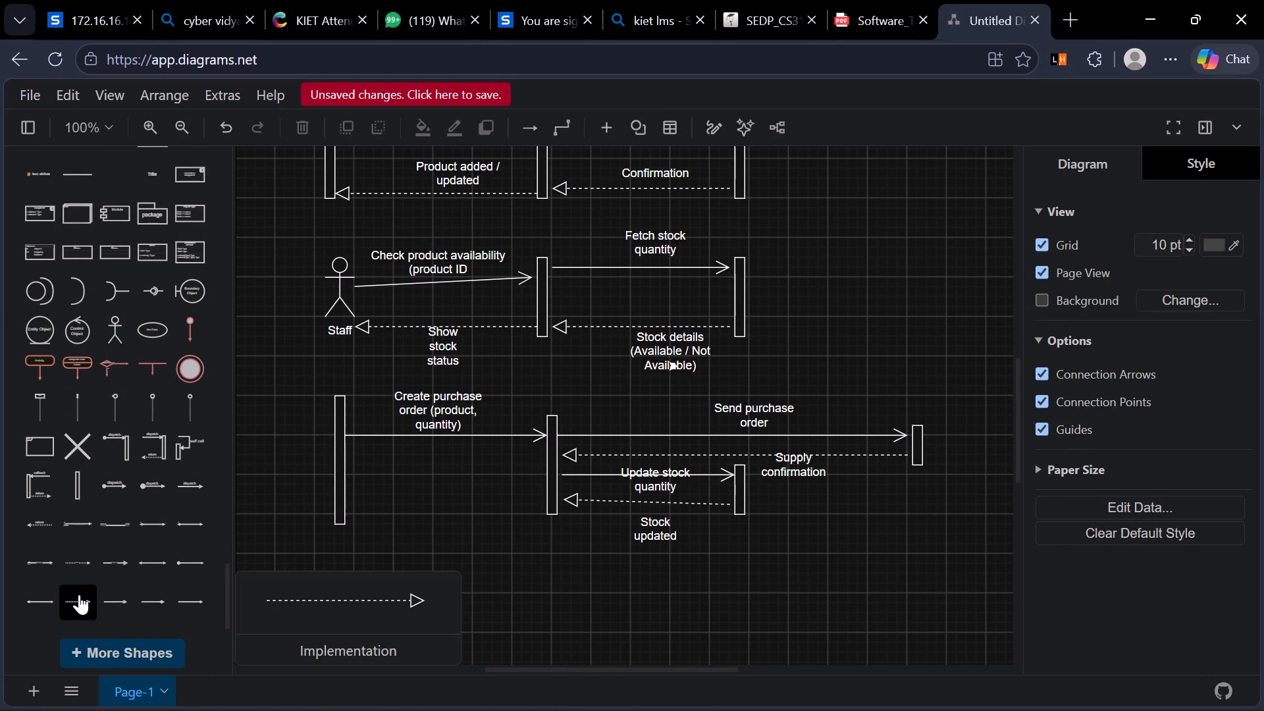
pyautogui.moveTo(79, 596); pyautogui.dragTo(390, 556)
pyautogui.moveTo(546, 558); pyautogui.dragTo(386, 529)
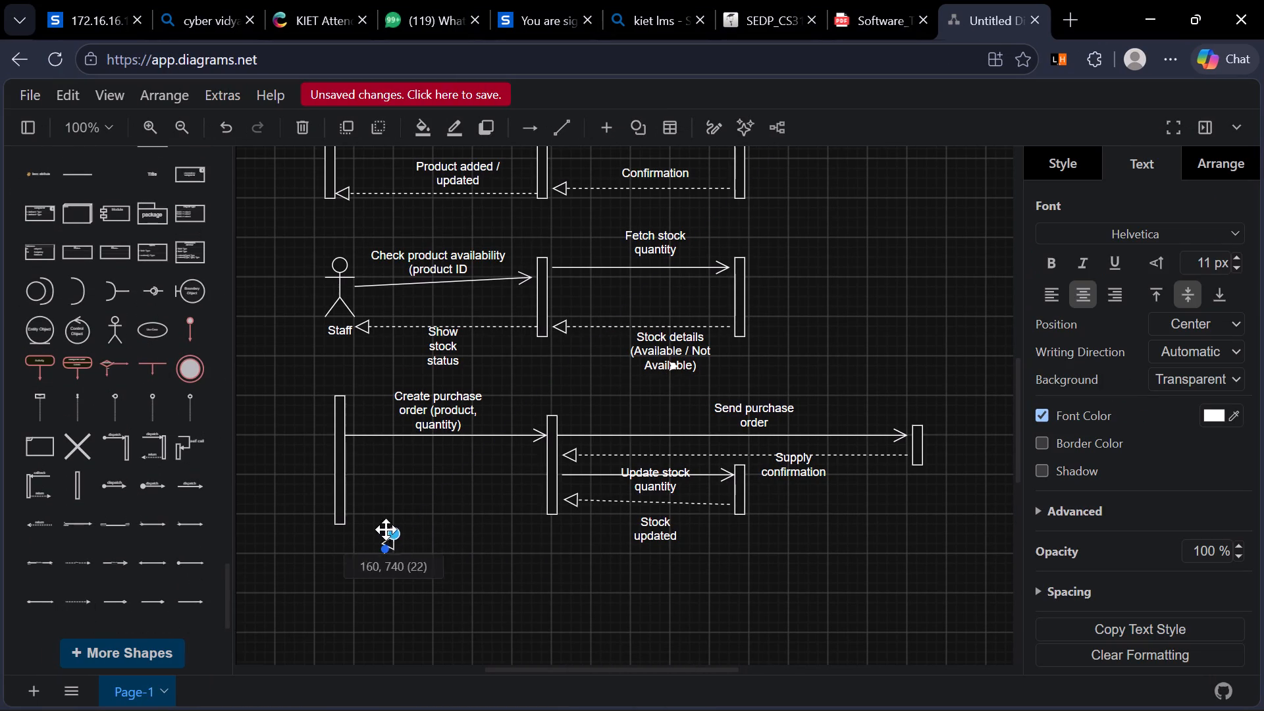
pyautogui.moveTo(386, 529); pyautogui.dragTo(350, 515)
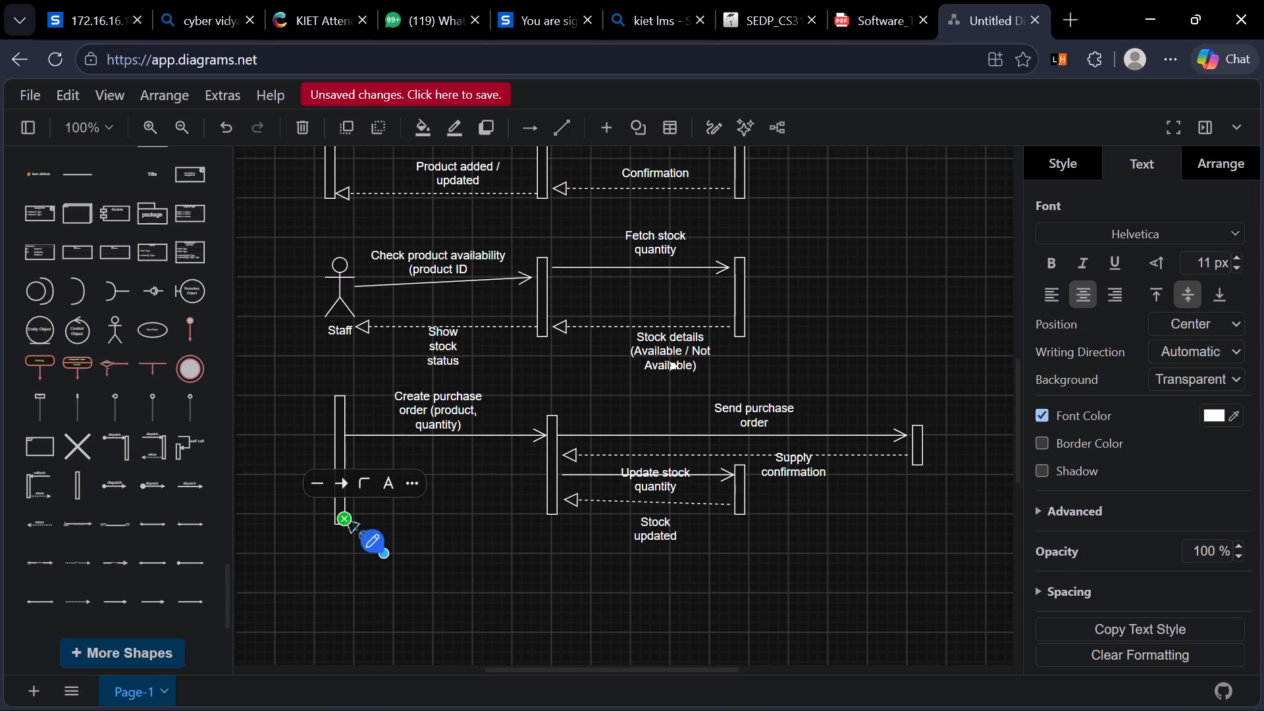
pyautogui.moveTo(381, 554); pyautogui.dragTo(541, 504)
pyautogui.moveTo(346, 516); pyautogui.dragTo(341, 500)
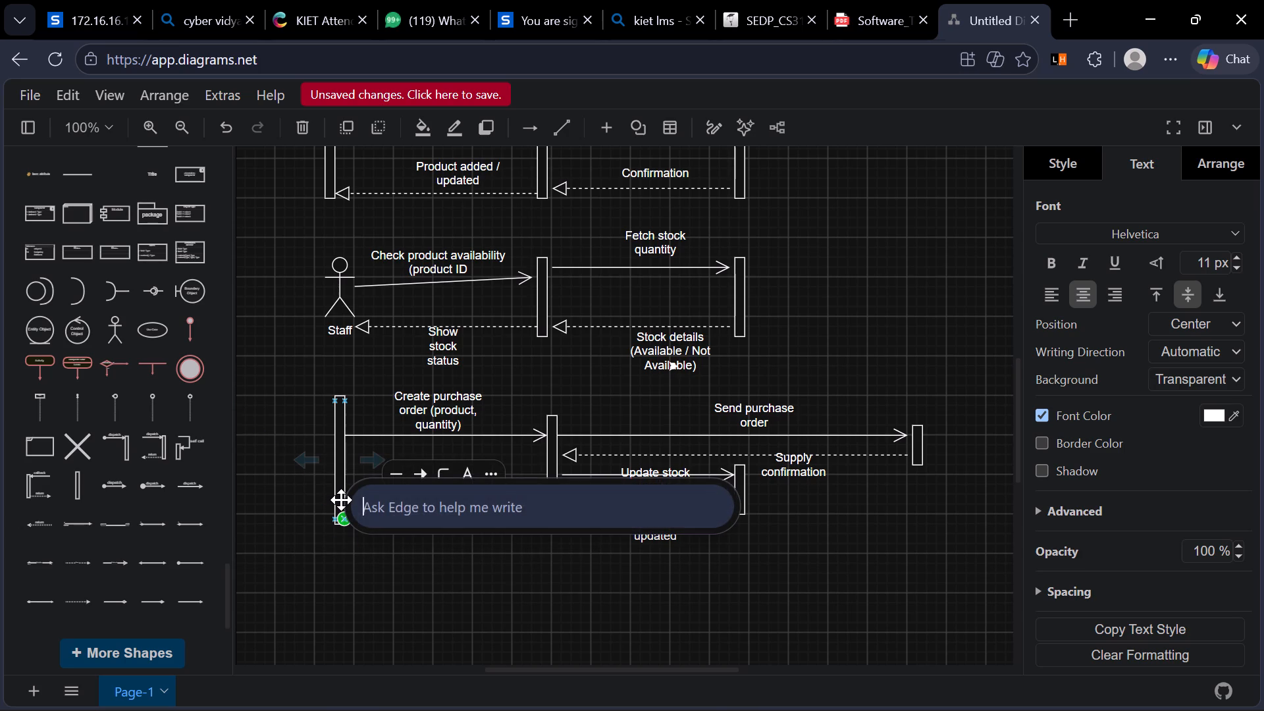
pyautogui.moveTo(341, 500); pyautogui.dragTo(348, 568)
pyautogui.click(348, 568)
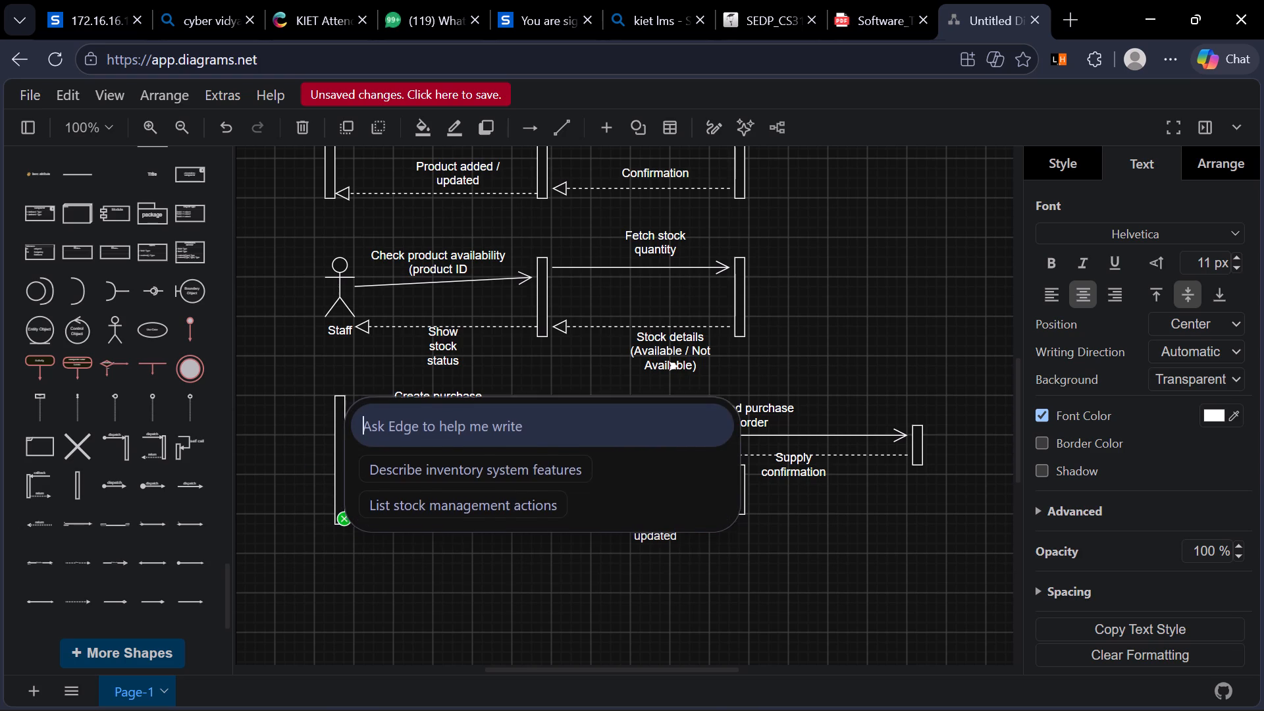
pyautogui.click(356, 517)
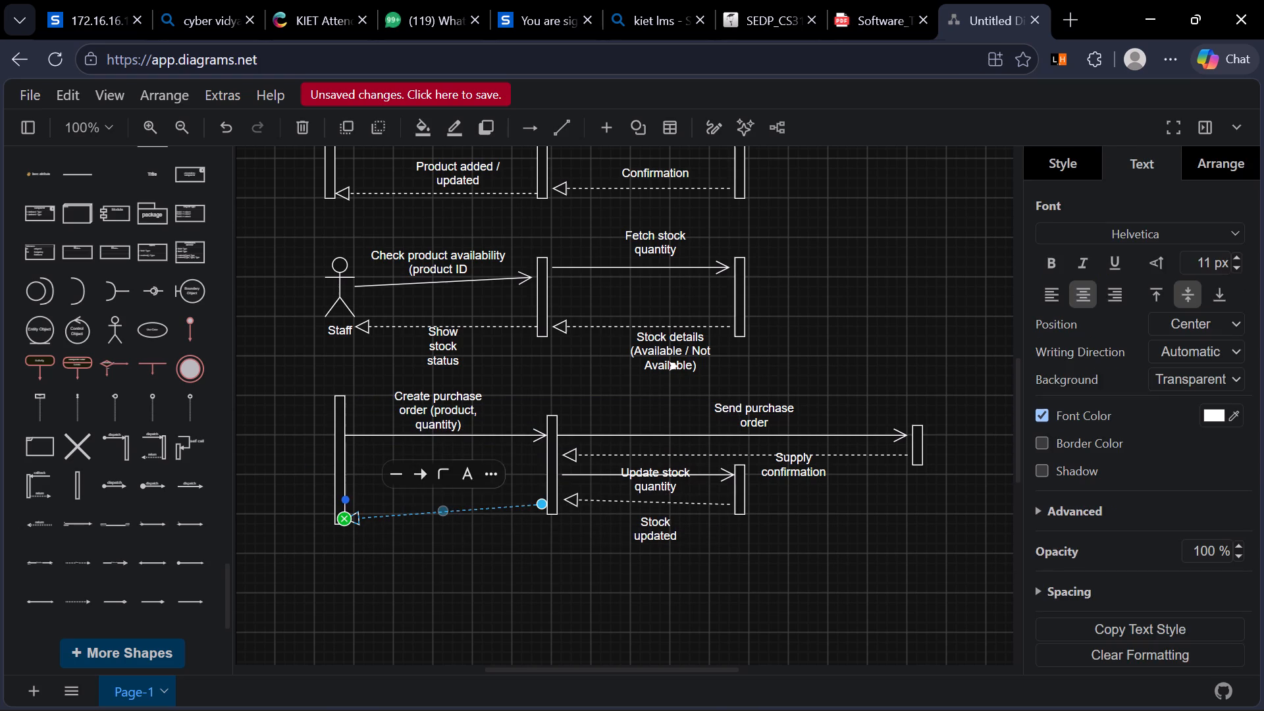
pyautogui.moveTo(346, 520); pyautogui.dragTo(345, 501)
pyautogui.click(421, 580)
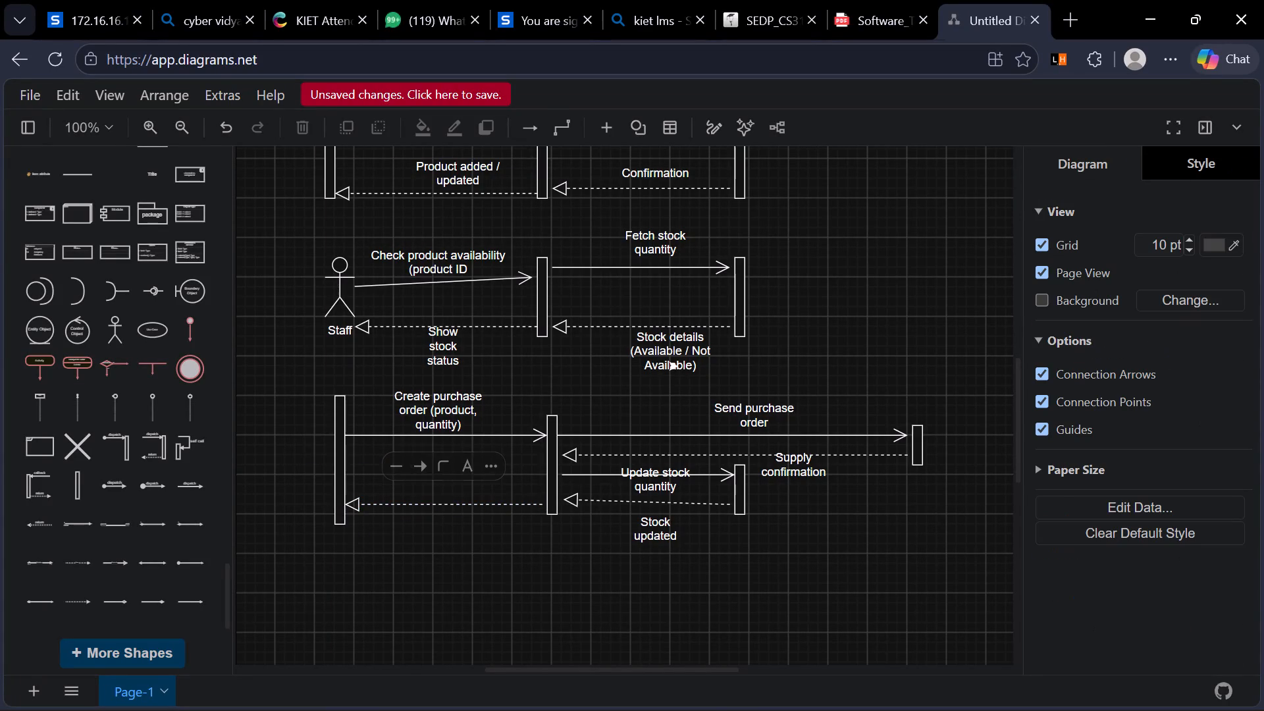
# Add an "Order completed / Stock replenished" text label on the dashed arrow to the first reorder bar and widen its box.
pyautogui.scroll(14, 155, 373)
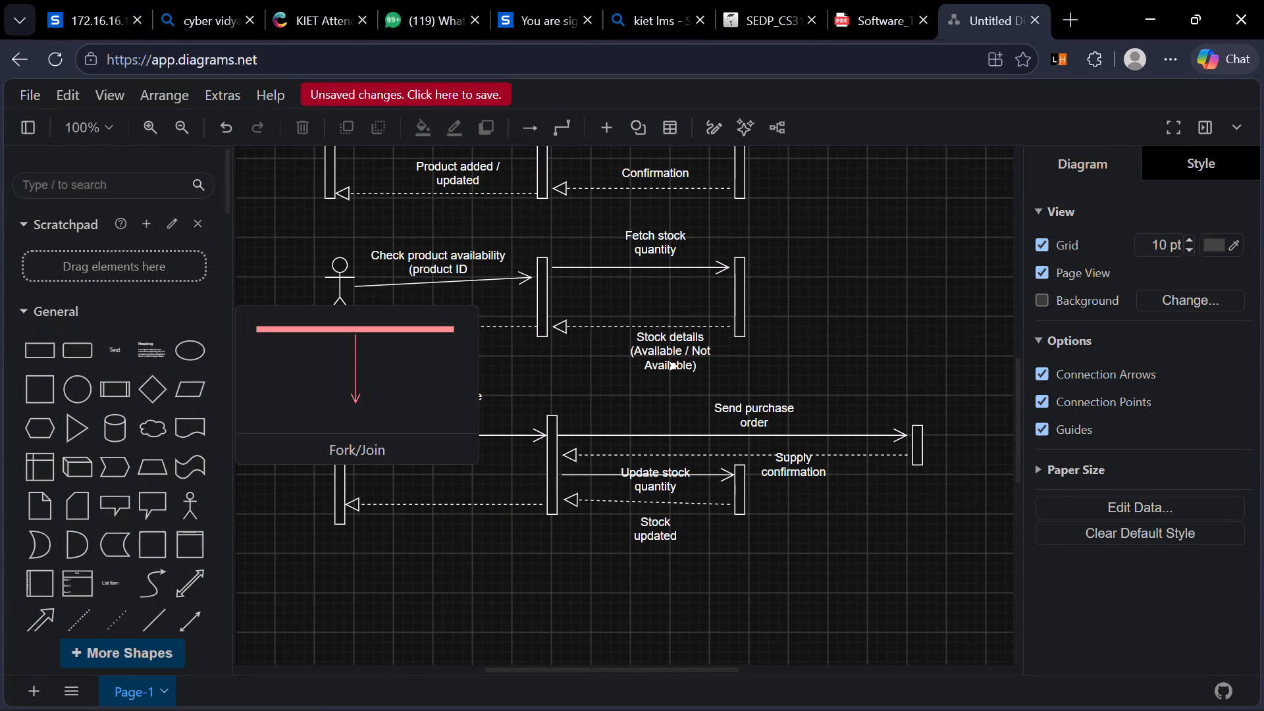
pyautogui.moveTo(108, 336); pyautogui.dragTo(394, 466)
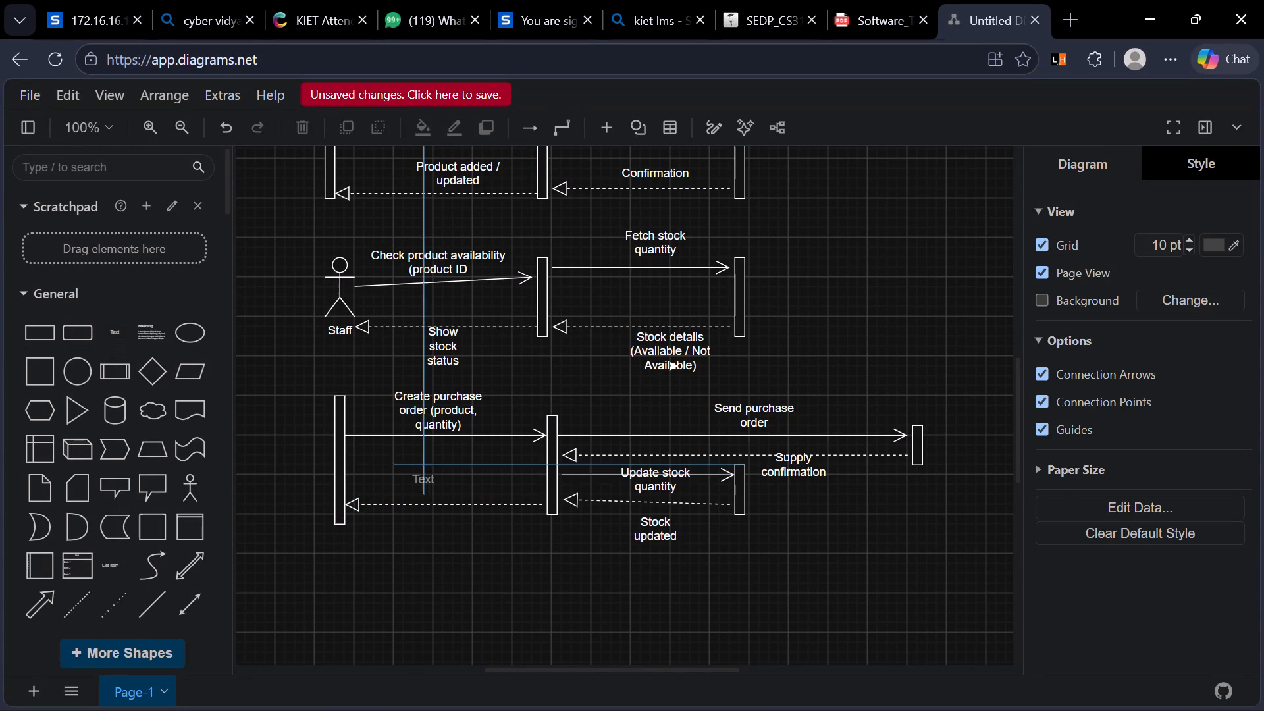
pyautogui.moveTo(394, 466); pyautogui.dragTo(410, 475)
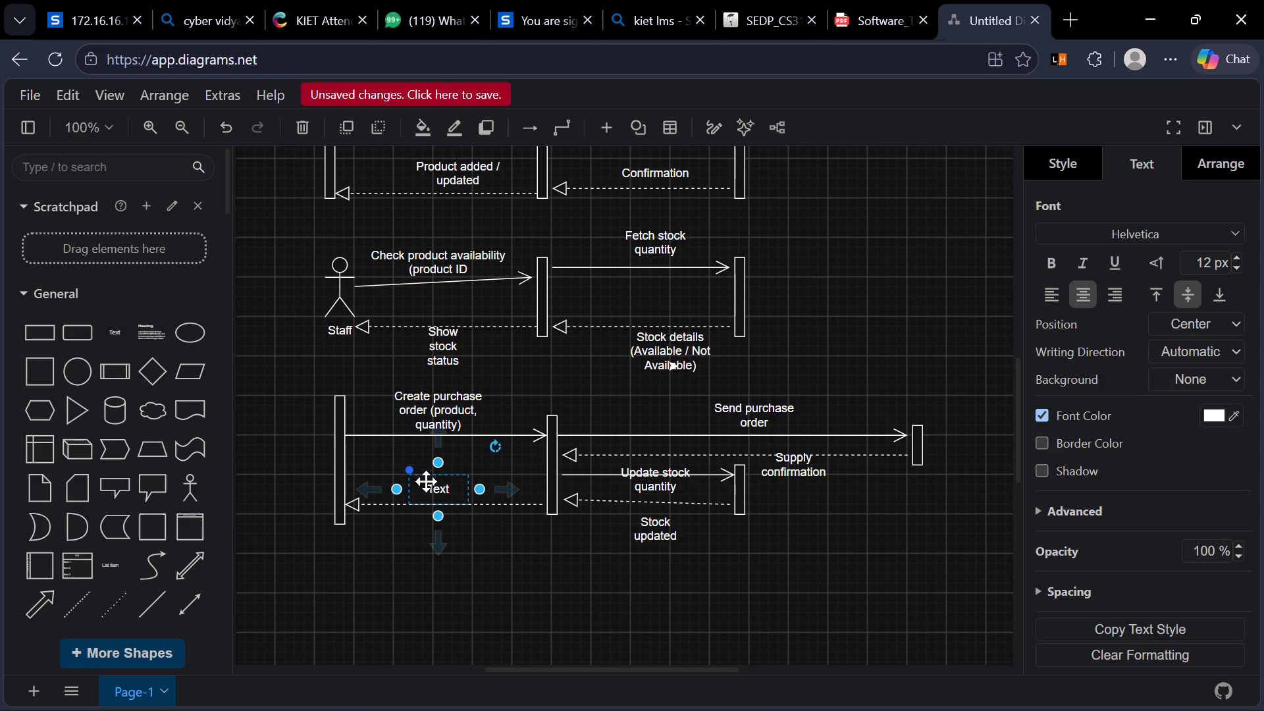
pyautogui.tripleClick(436, 488)
pyautogui.click(436, 488)
pyautogui.press('super+v')
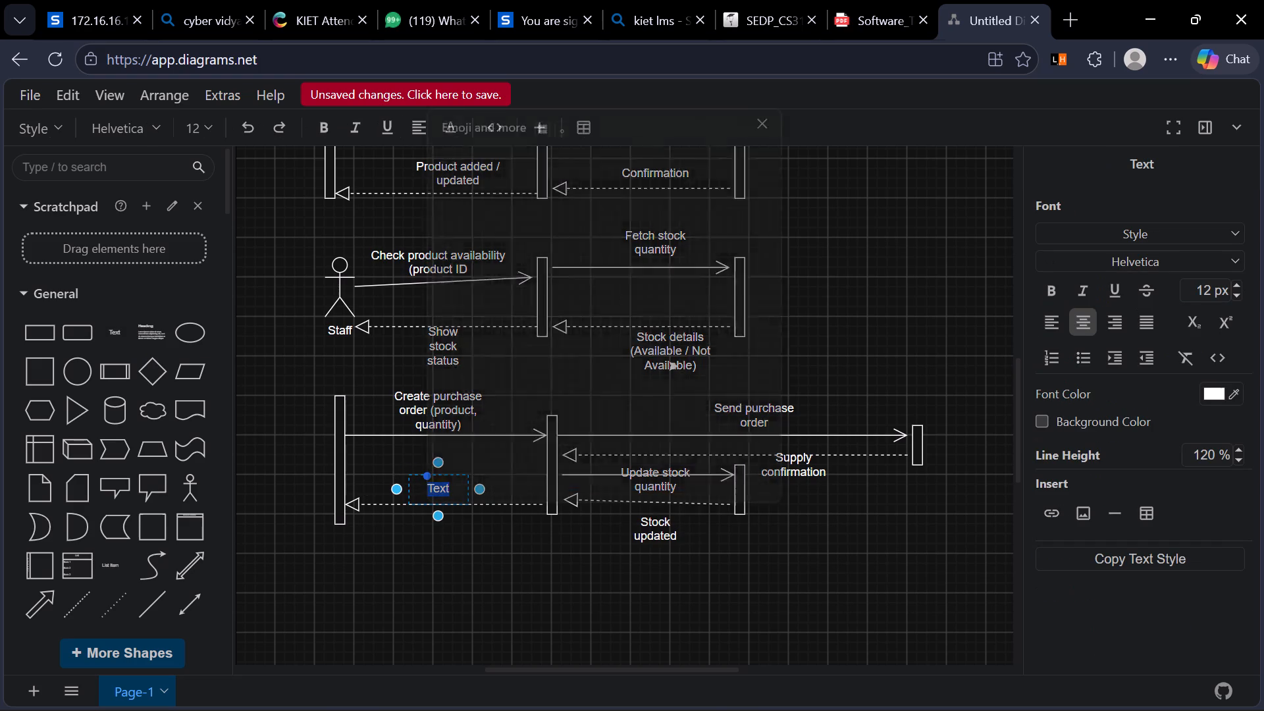
pyautogui.click(550, 244)
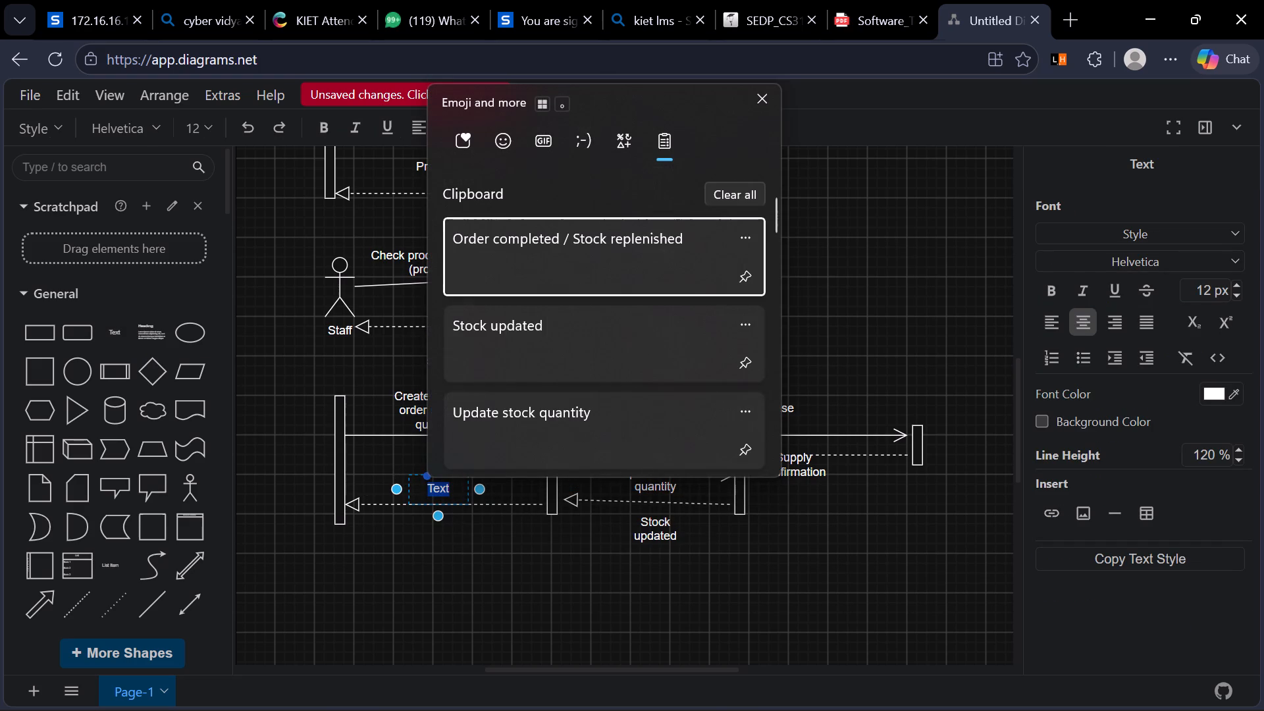
pyautogui.hotkey('ctrl', 'v')
pyautogui.moveTo(480, 487); pyautogui.dragTo(502, 487)
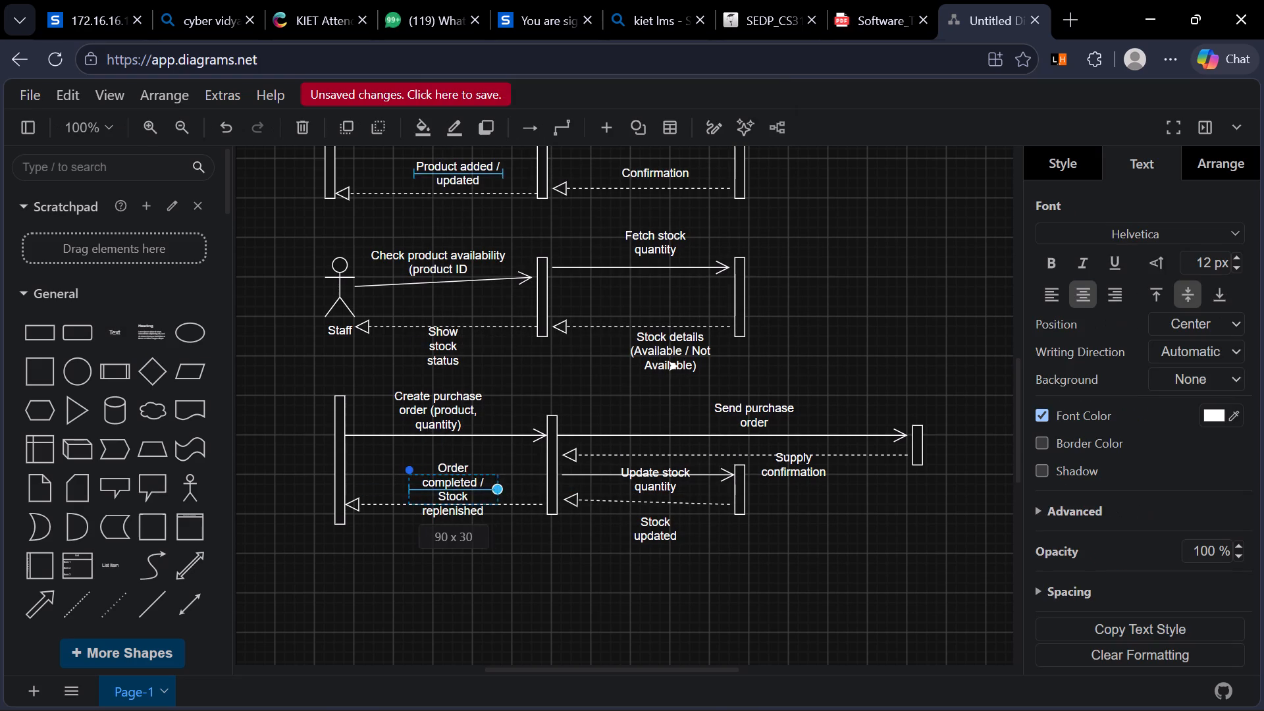
pyautogui.moveTo(502, 487); pyautogui.dragTo(524, 485)
pyautogui.click(521, 606)
# Add a vertical dashed lifeline from below the Admin actor through the login bar to the top of Admin's second activation bar.
pyautogui.scroll(3, 521, 606)
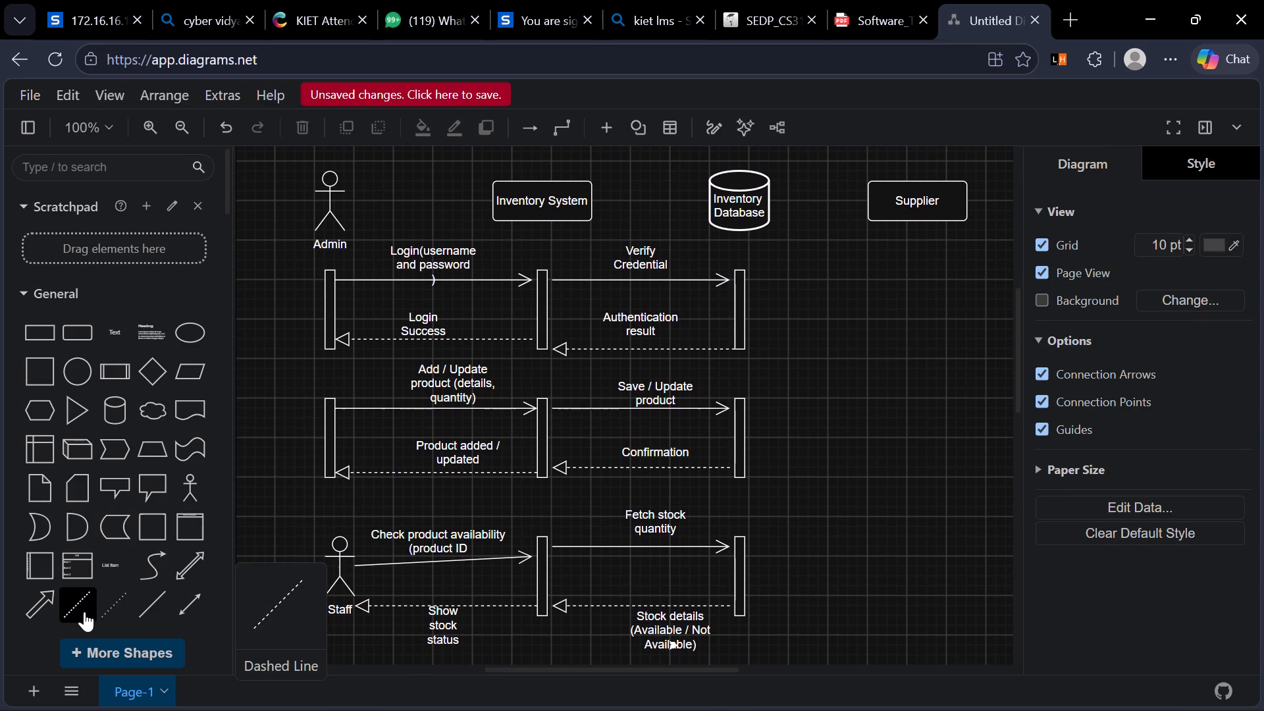
pyautogui.moveTo(84, 612); pyautogui.dragTo(273, 270)
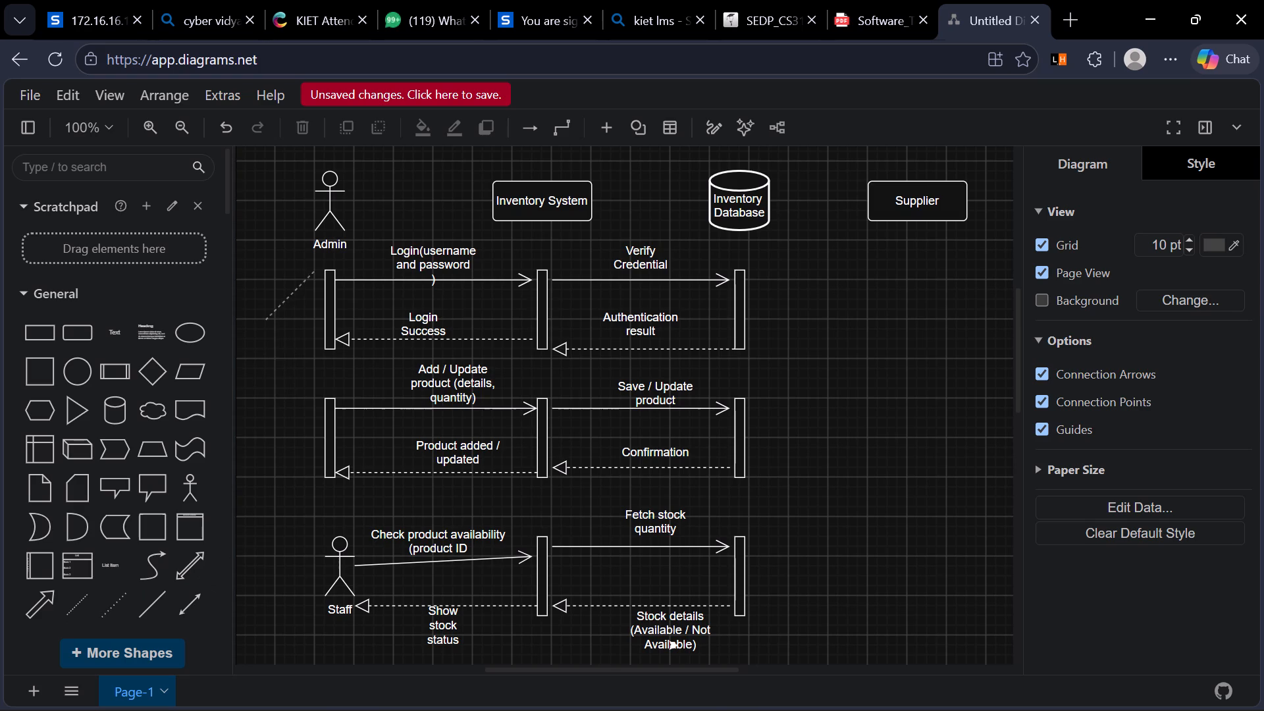
pyautogui.moveTo(273, 270); pyautogui.dragTo(257, 270)
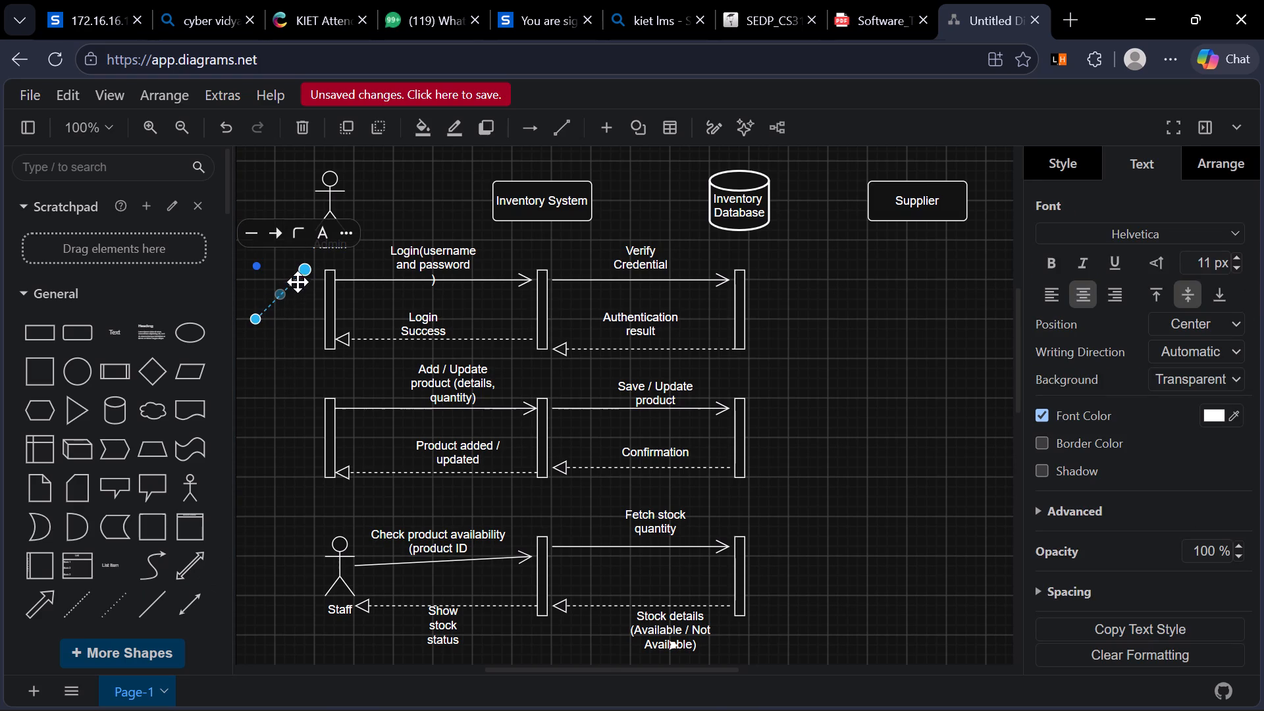
pyautogui.moveTo(303, 267); pyautogui.dragTo(332, 251)
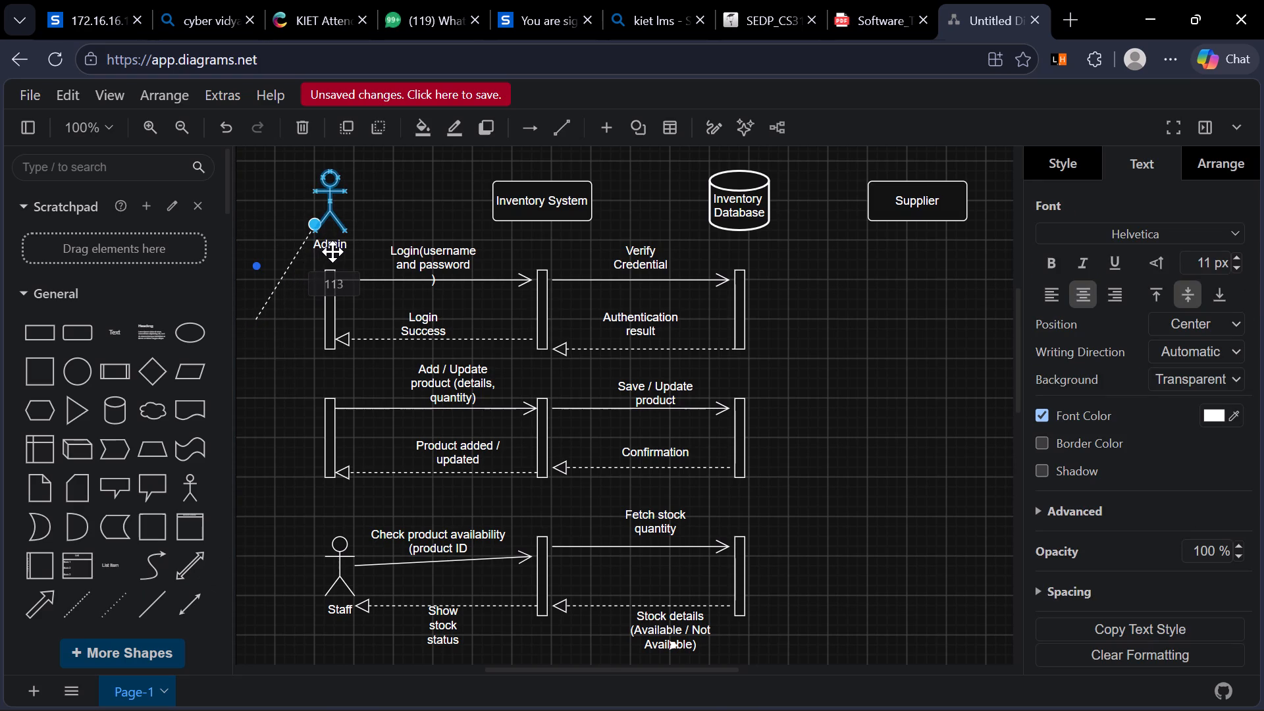
pyautogui.moveTo(332, 251); pyautogui.dragTo(337, 253)
pyautogui.moveTo(254, 317); pyautogui.dragTo(309, 349)
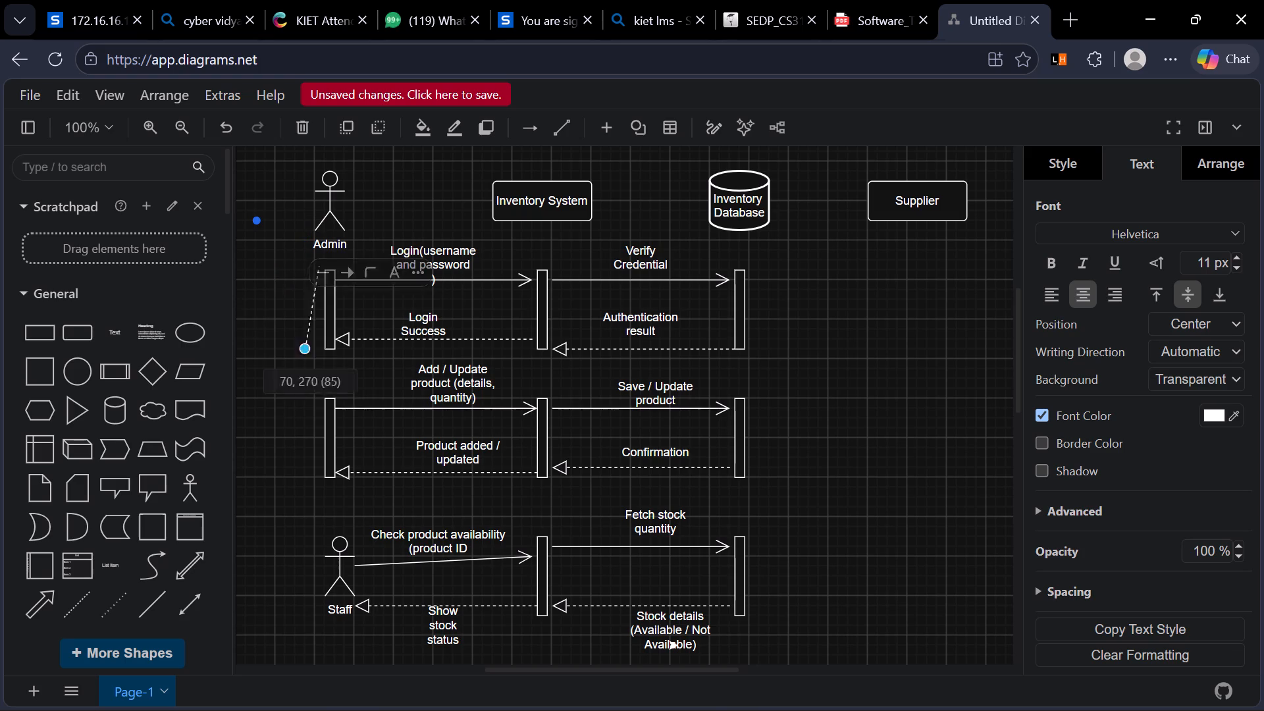
pyautogui.moveTo(309, 349); pyautogui.dragTo(334, 545)
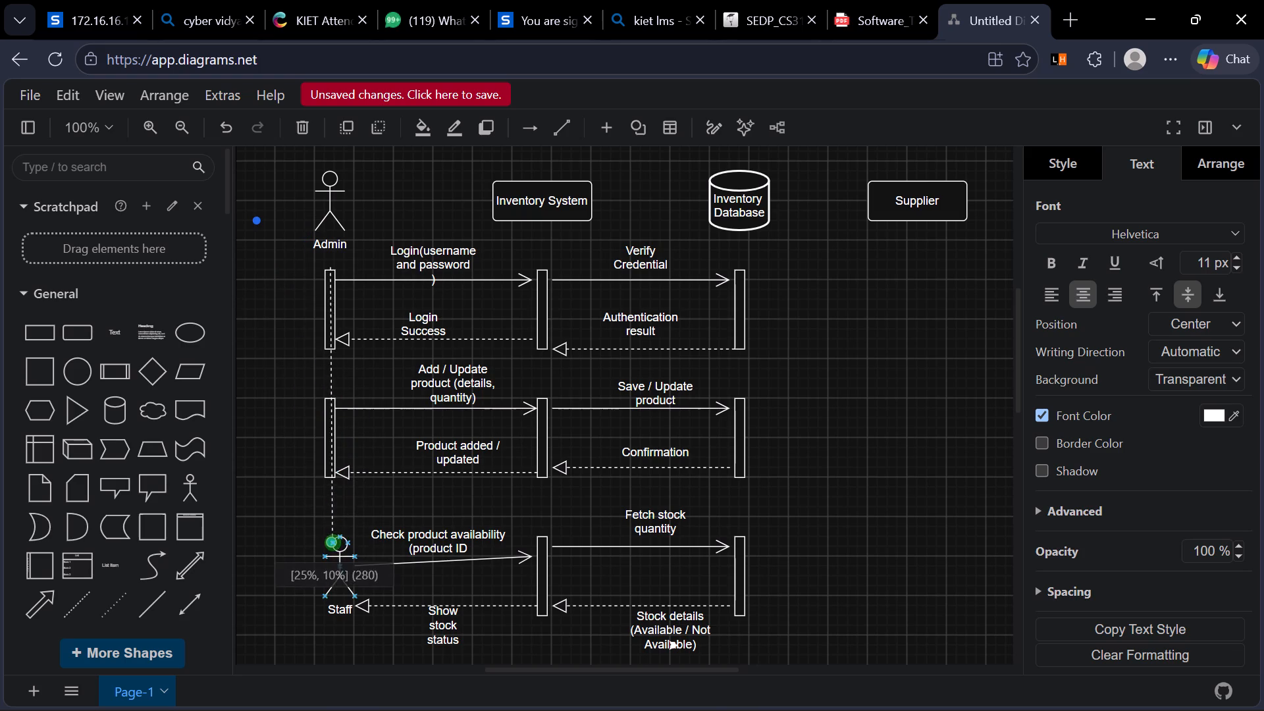
pyautogui.moveTo(334, 545); pyautogui.dragTo(338, 434)
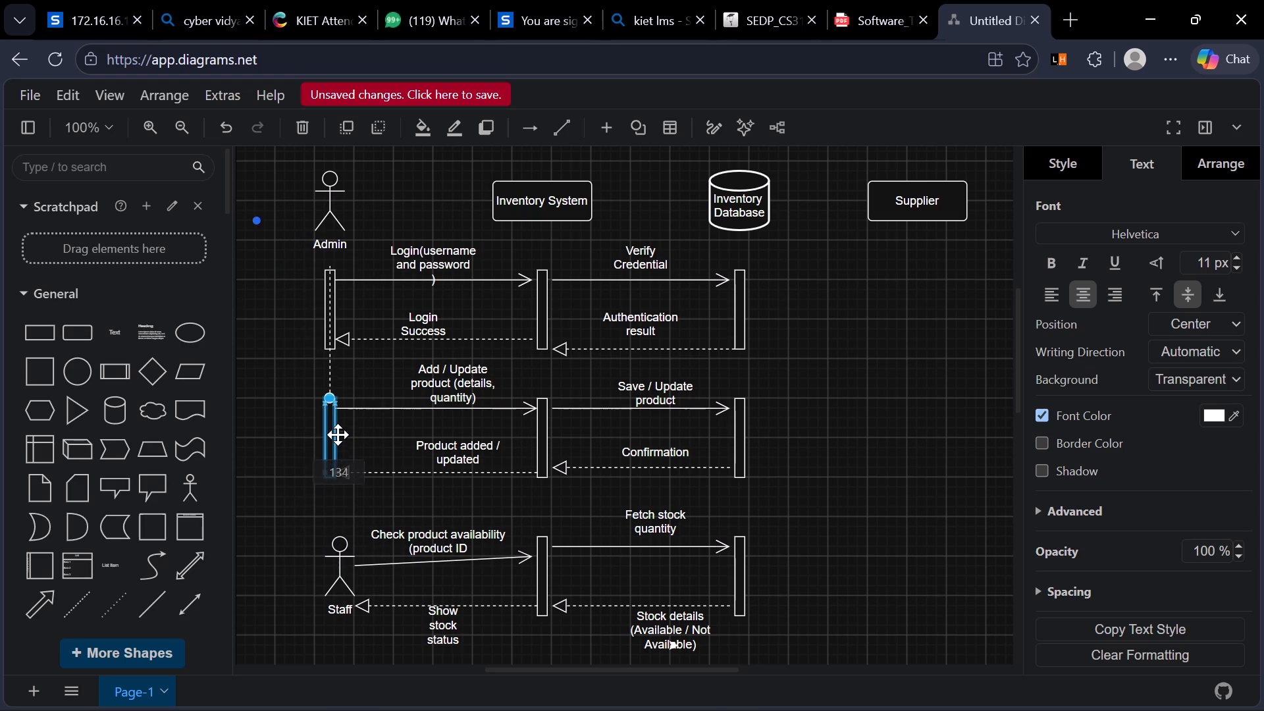
pyautogui.moveTo(338, 434); pyautogui.dragTo(336, 556)
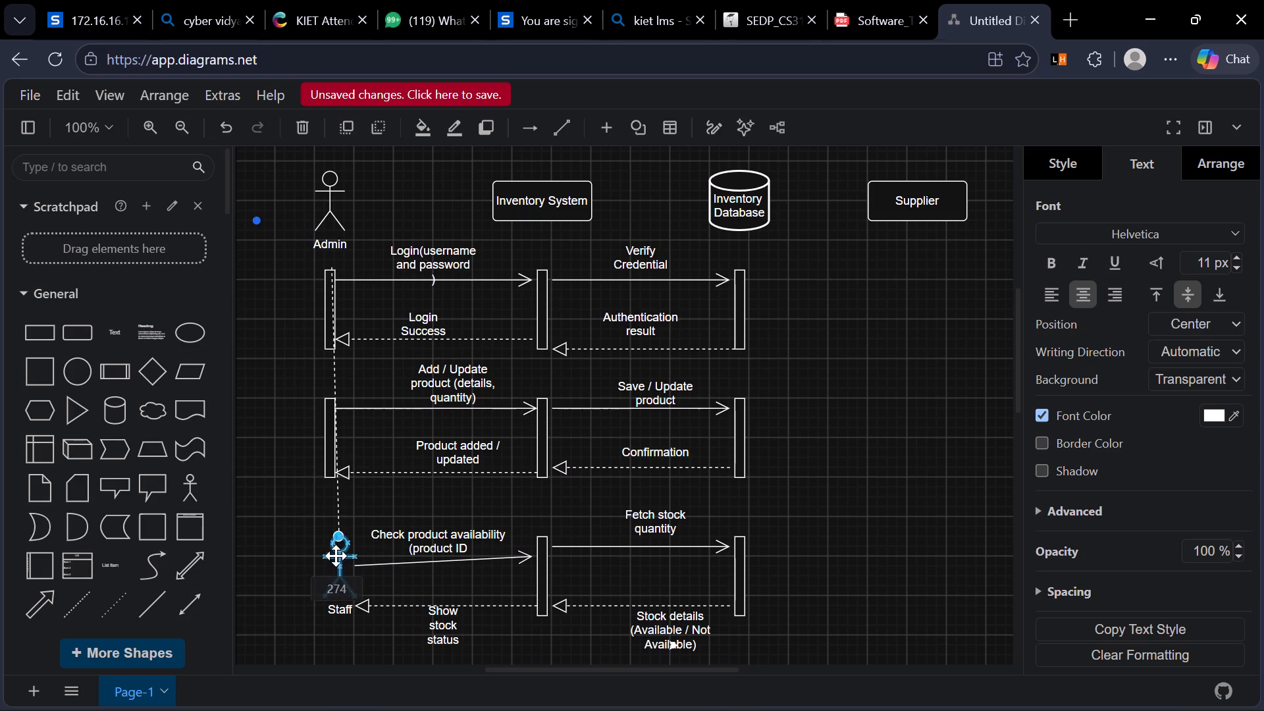
pyautogui.moveTo(336, 556); pyautogui.dragTo(341, 352)
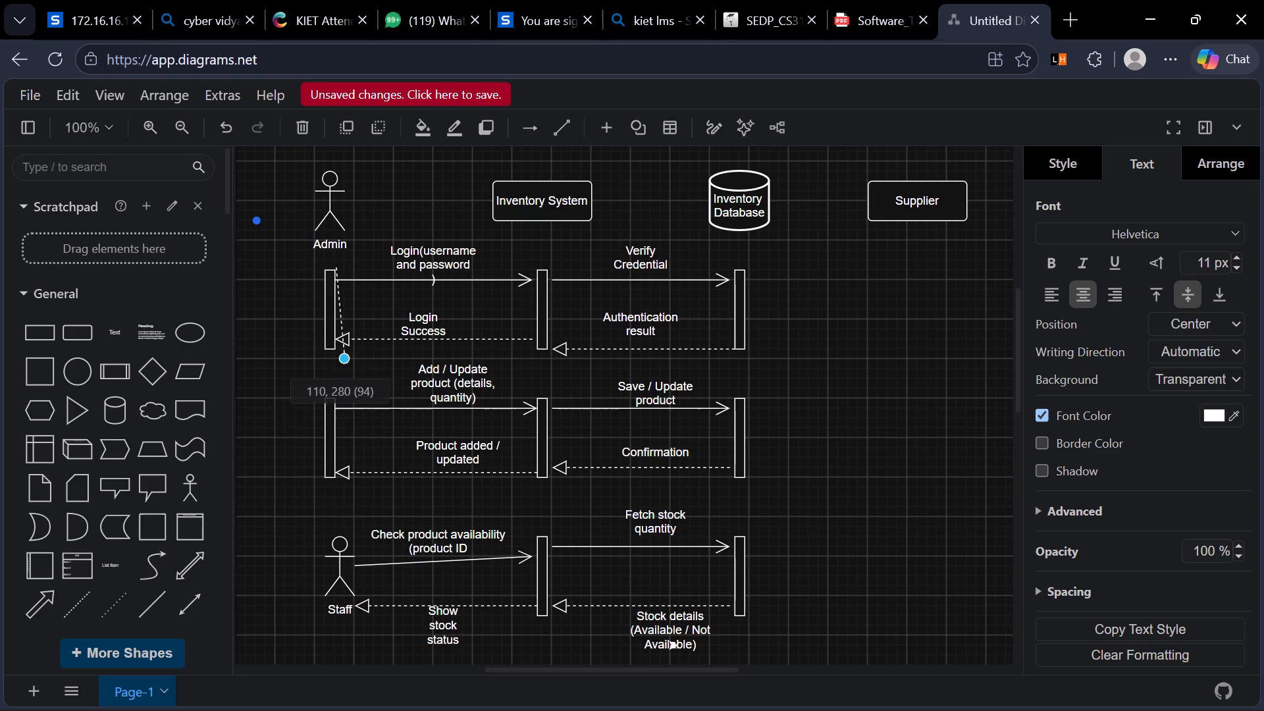
pyautogui.moveTo(341, 352); pyautogui.dragTo(335, 413)
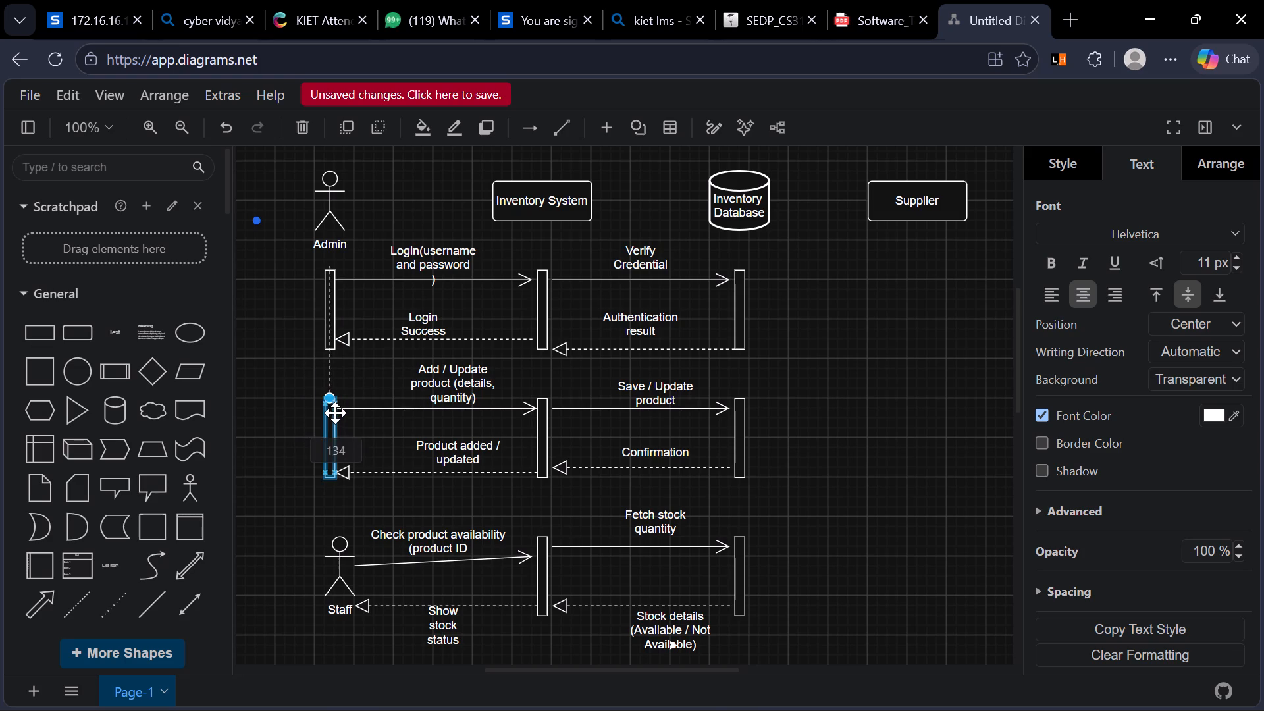
pyautogui.moveTo(335, 413); pyautogui.dragTo(335, 415)
pyautogui.click(292, 436)
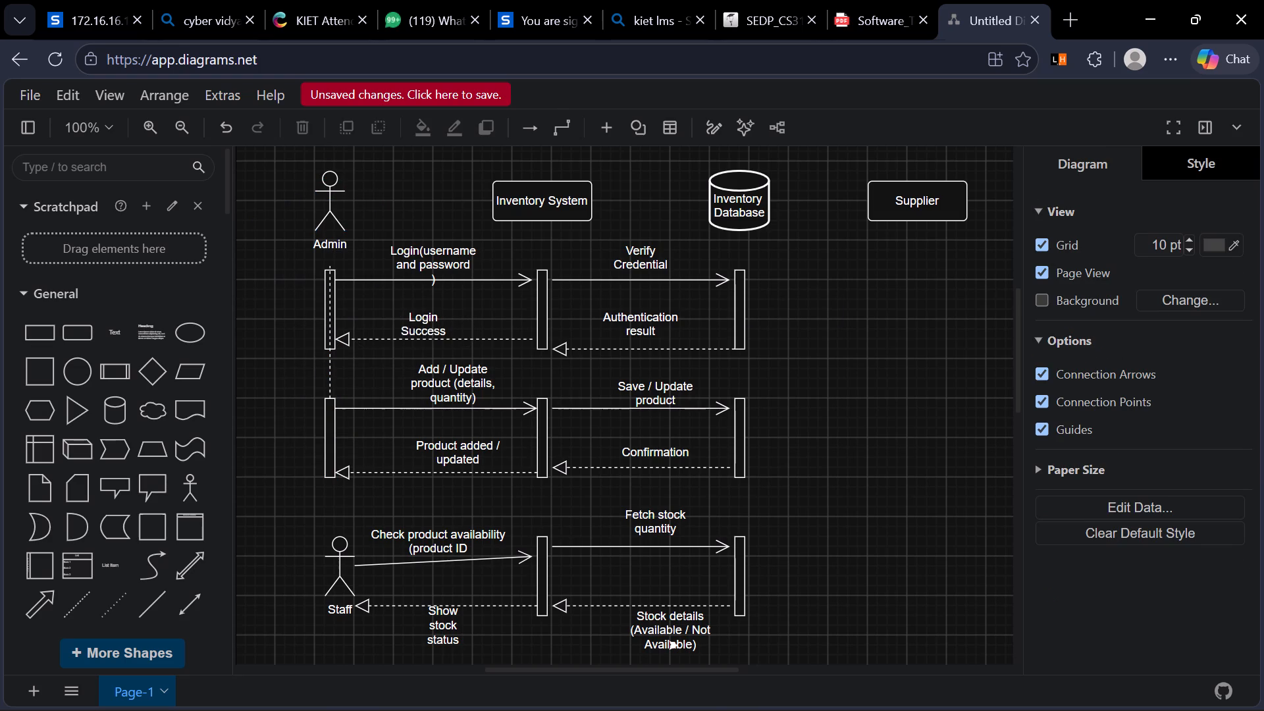
# Extend the top of Admin's login activation bar slightly upward, making the bar 10 x 85.
pyautogui.click(331, 311)
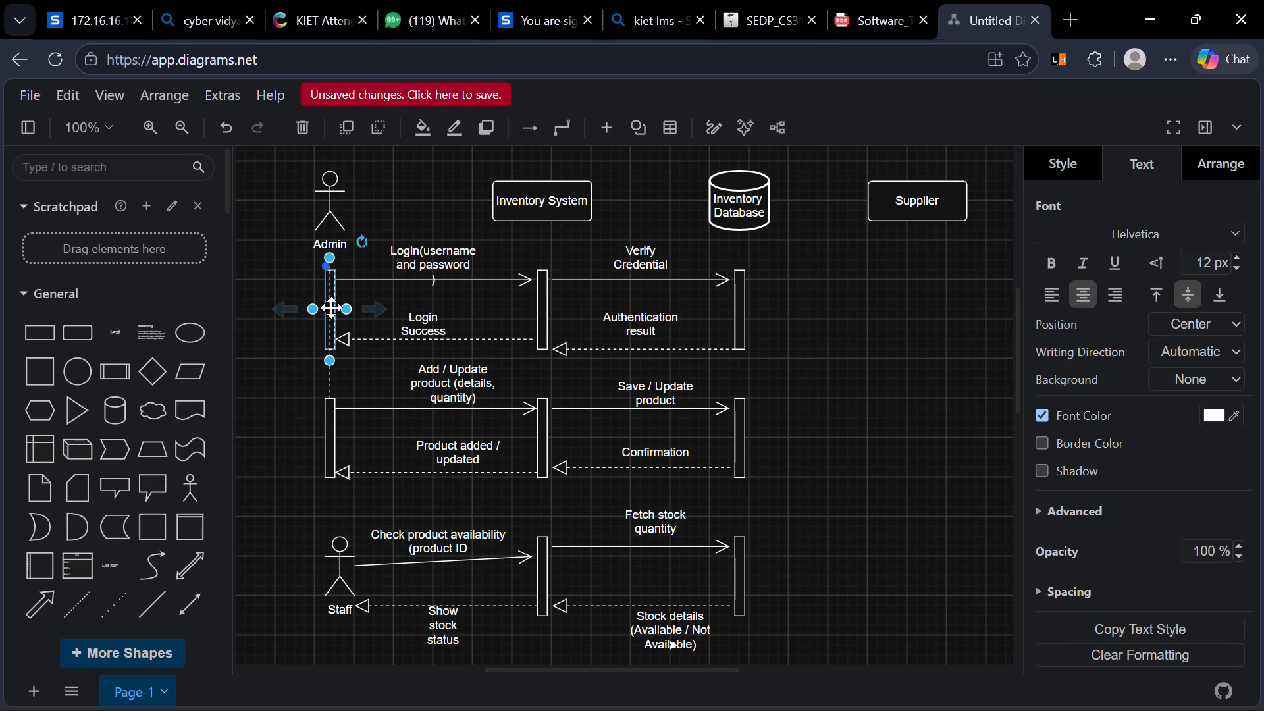
pyautogui.click(329, 257)
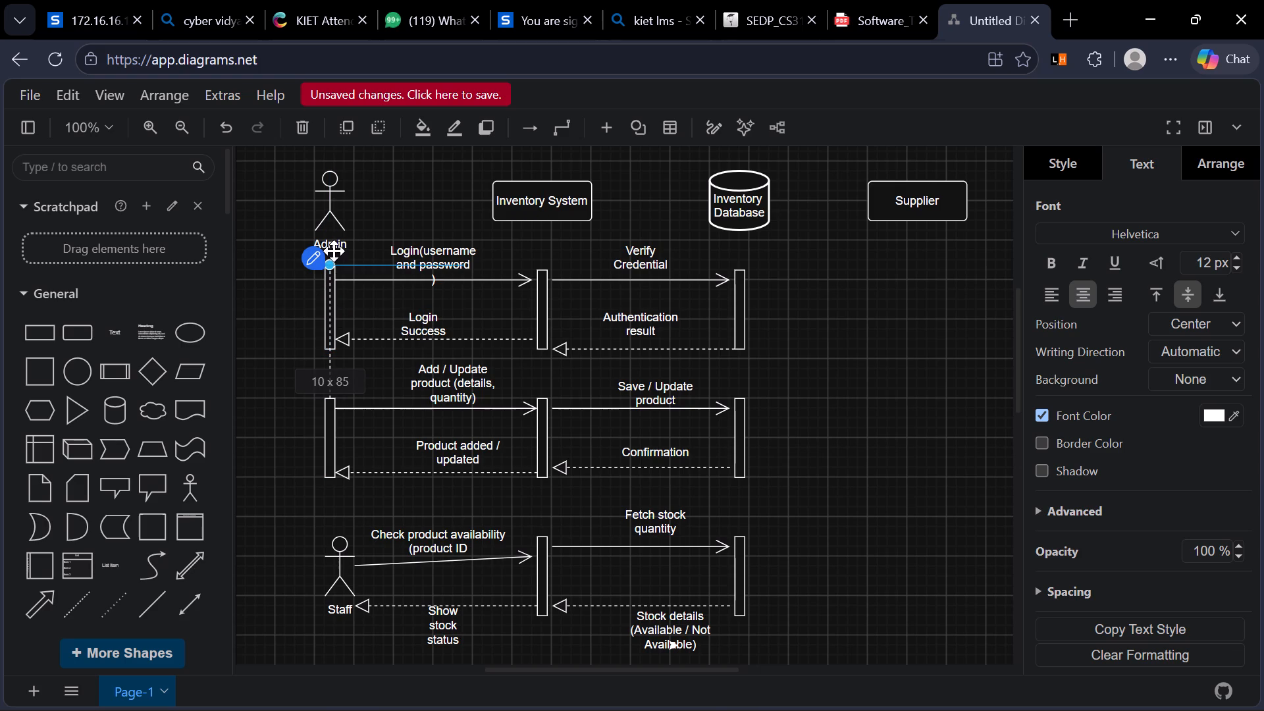
pyautogui.click(274, 417)
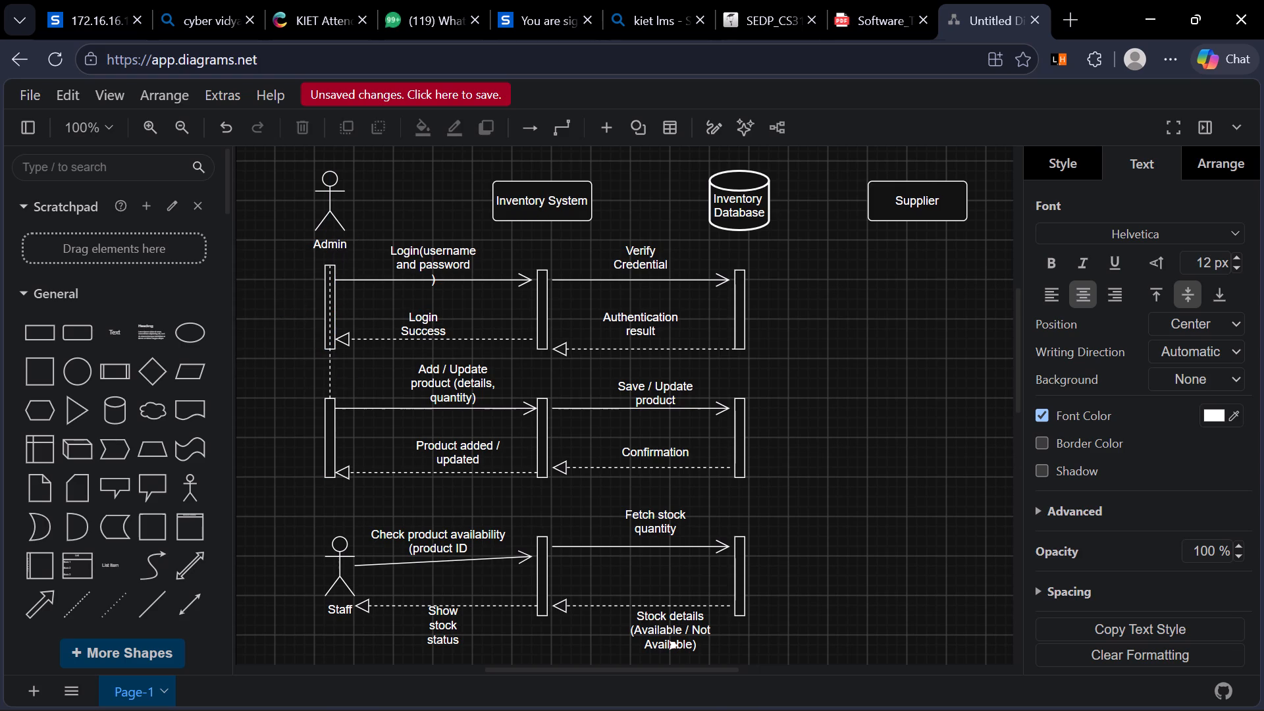
pyautogui.scroll(-1, 274, 417)
pyautogui.click(329, 280)
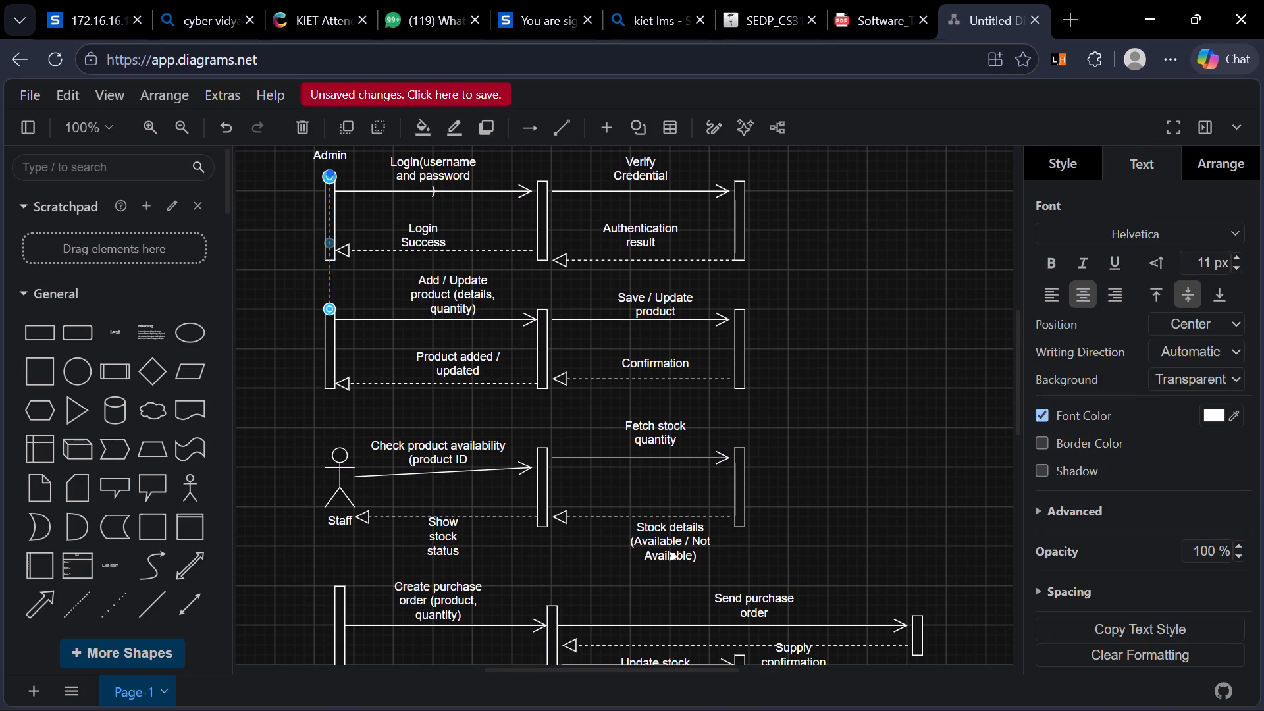
pyautogui.moveTo(328, 306); pyautogui.dragTo(328, 313)
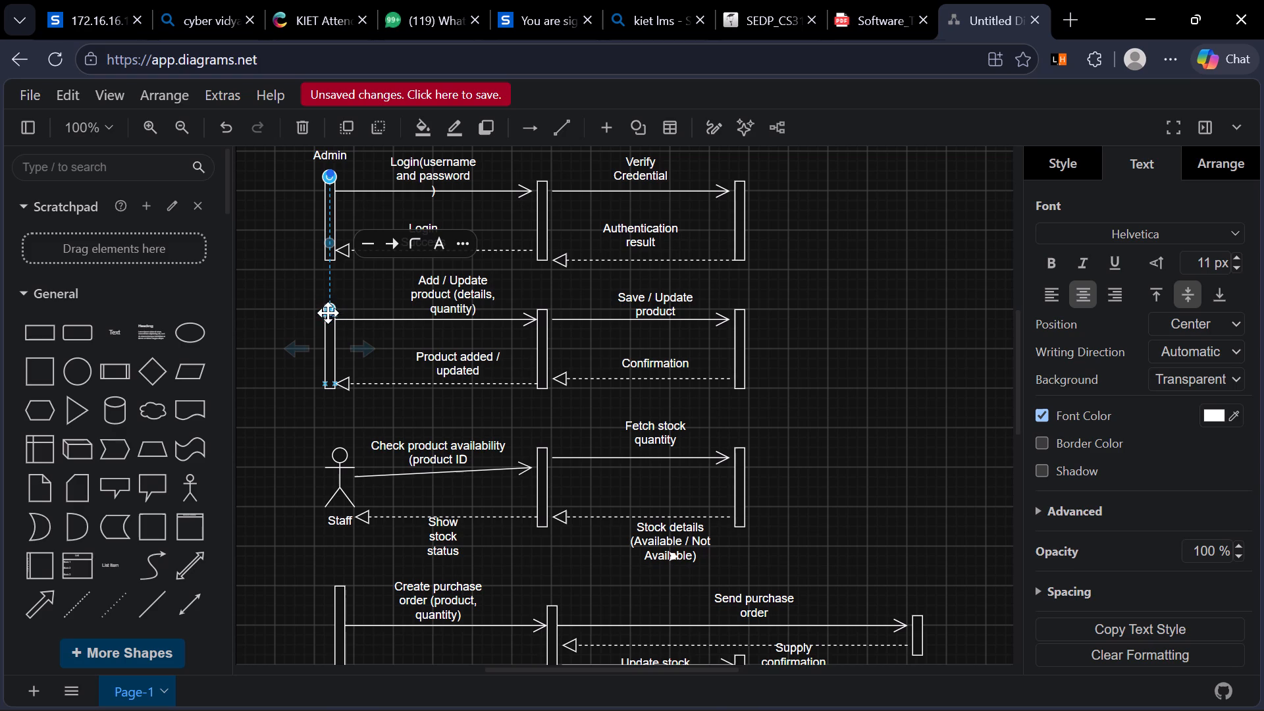
pyautogui.moveTo(328, 313); pyautogui.dragTo(332, 519)
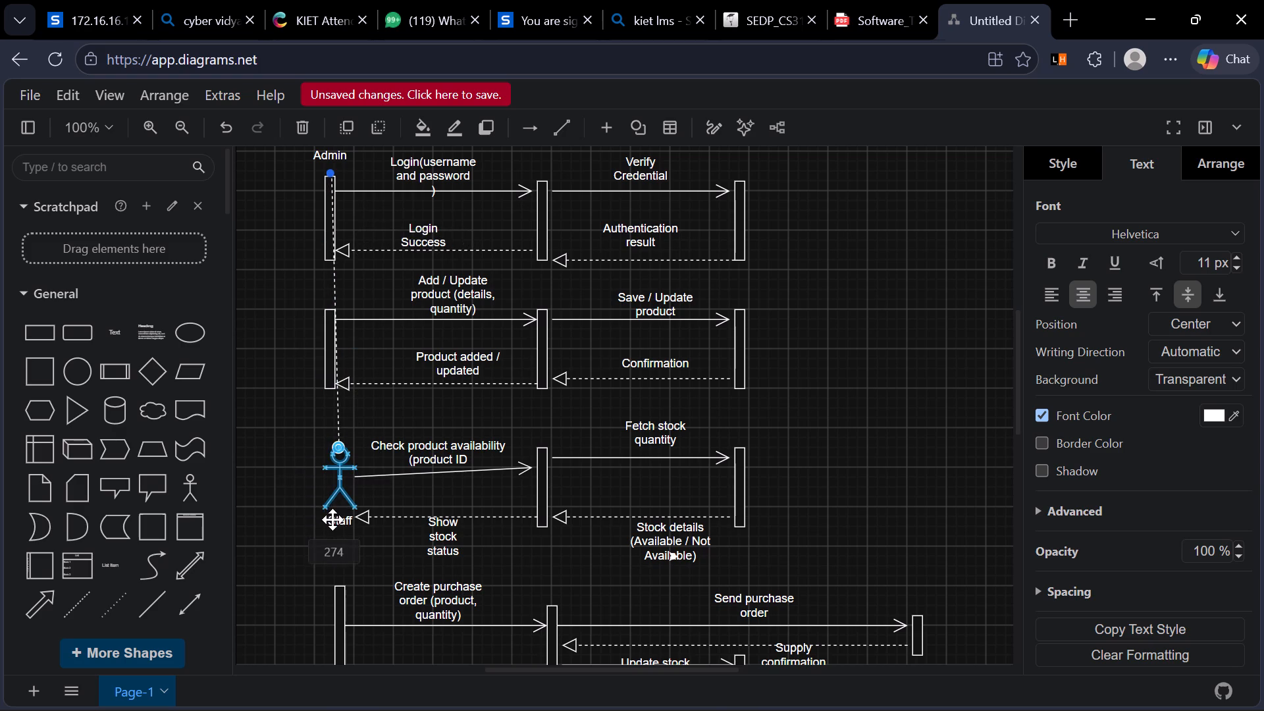
pyautogui.moveTo(332, 519); pyautogui.dragTo(325, 399)
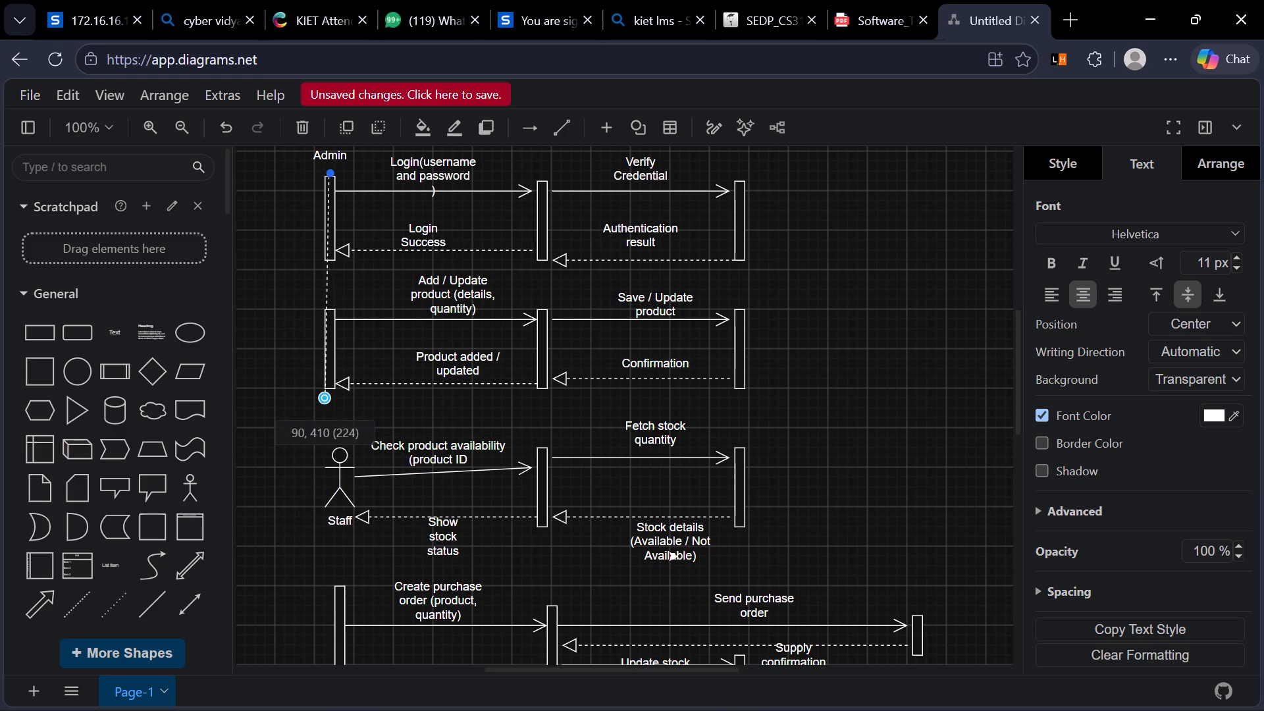
pyautogui.moveTo(325, 399); pyautogui.dragTo(327, 314)
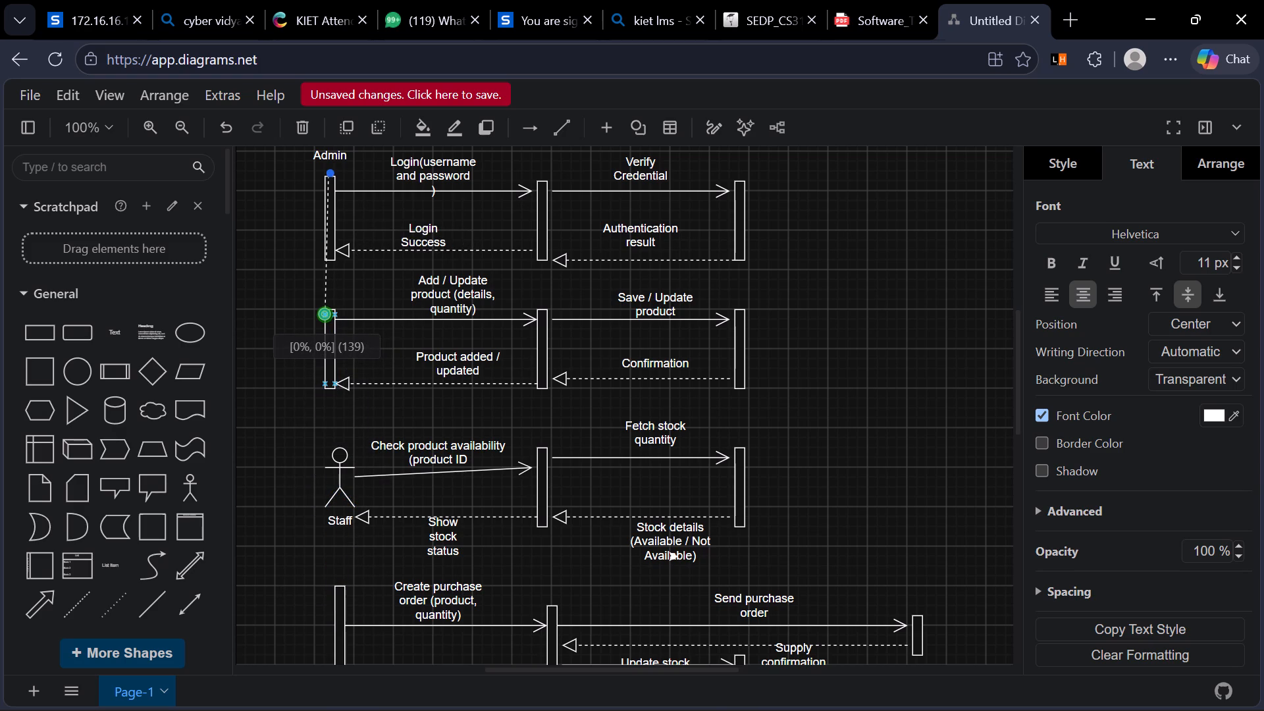
pyautogui.moveTo(327, 314); pyautogui.dragTo(330, 321)
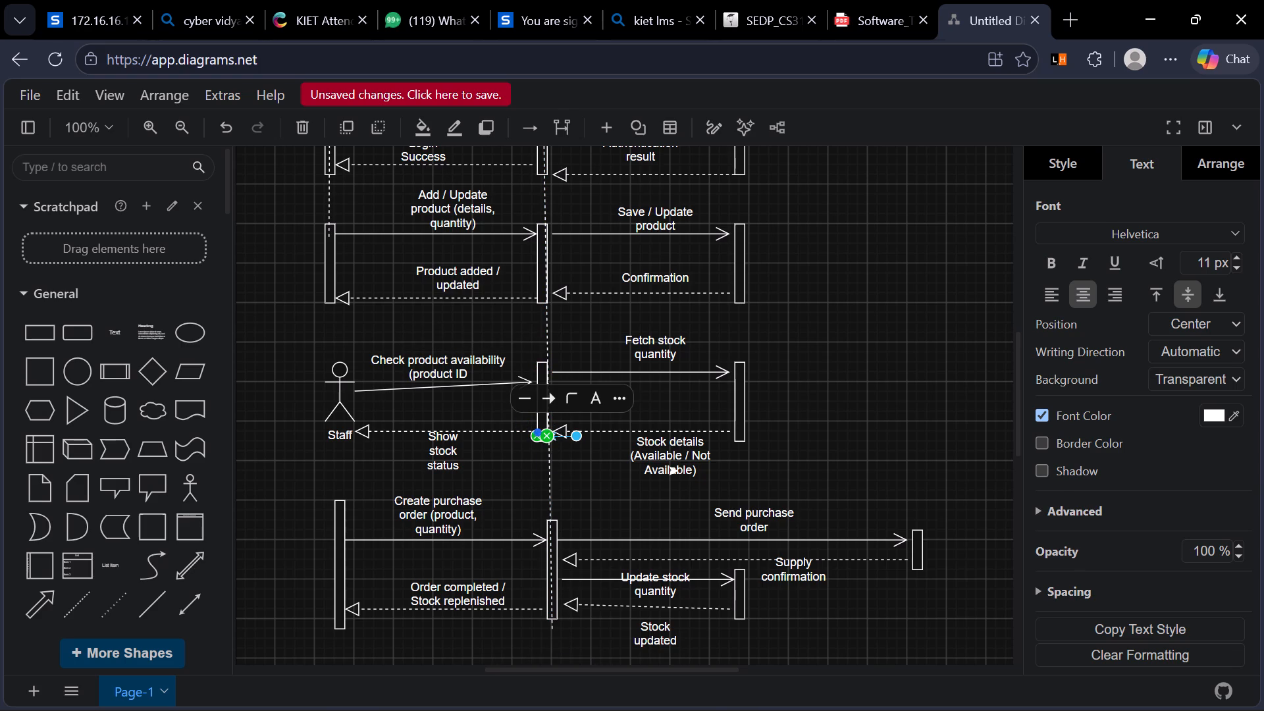
pyautogui.click(552, 550)
pyautogui.moveTo(552, 554); pyautogui.dragTo(540, 554)
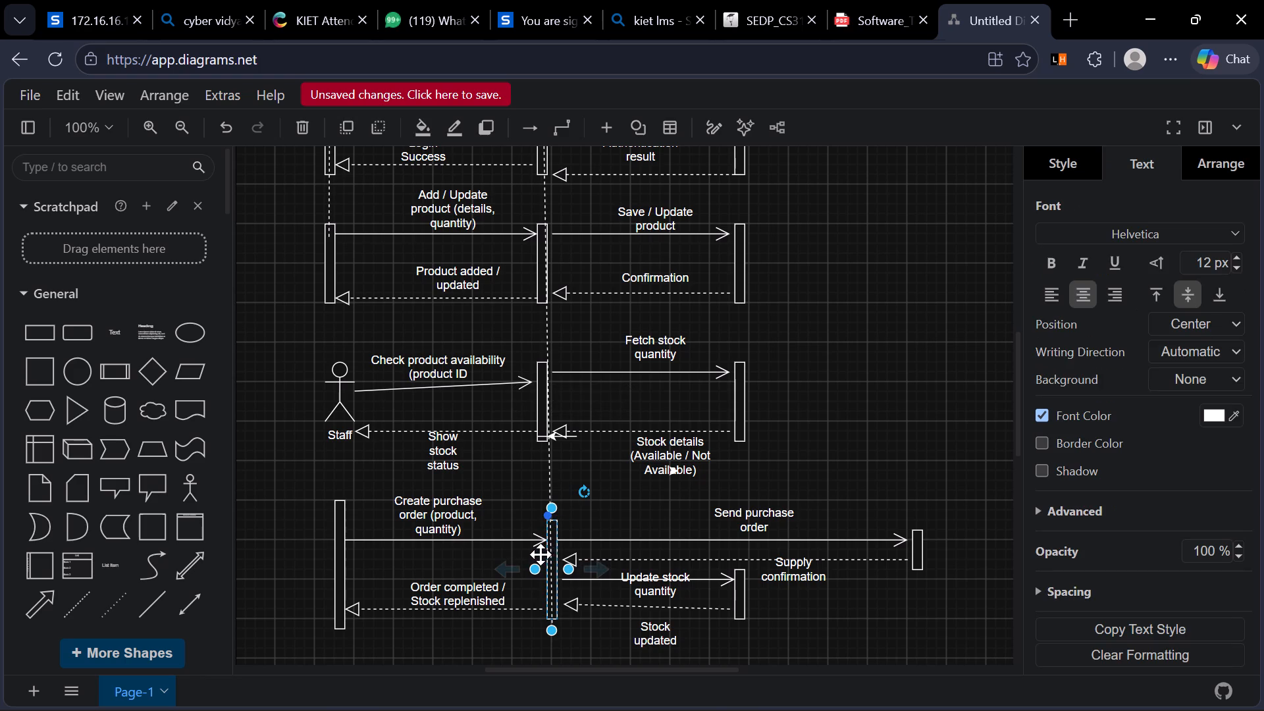
pyautogui.moveTo(540, 554); pyautogui.dragTo(539, 556)
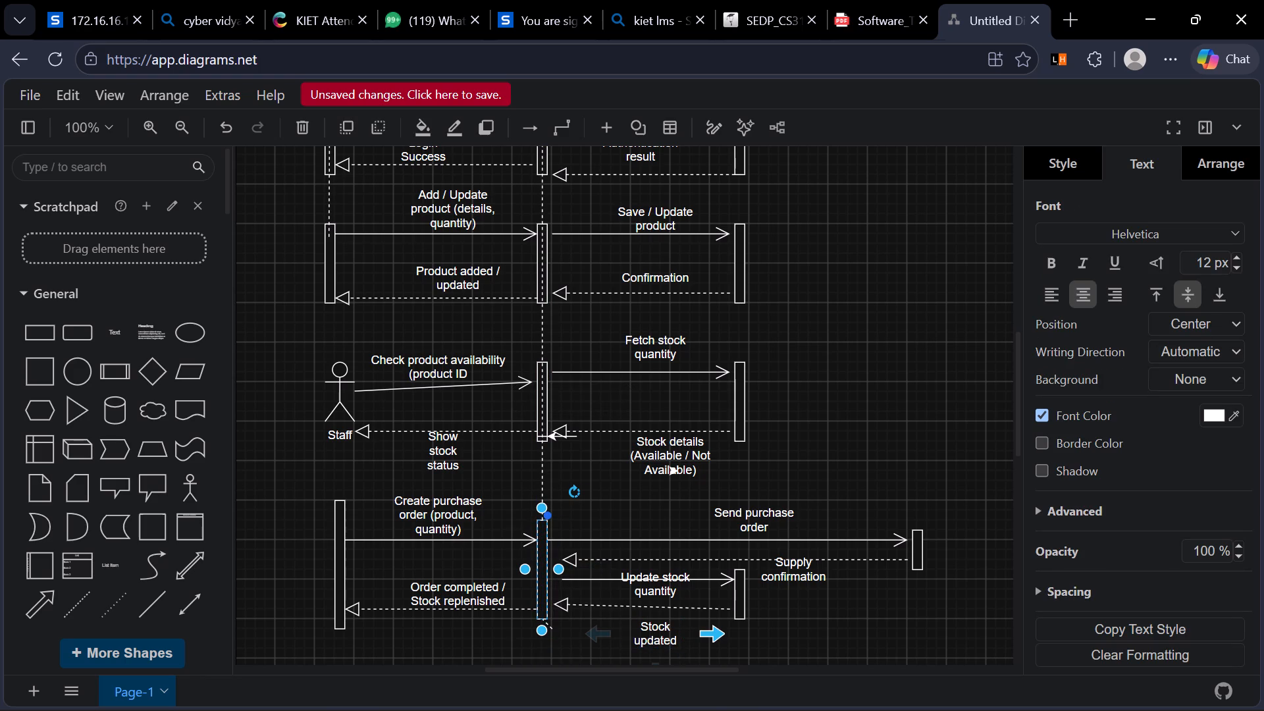
# Add a vertical dashed lifeline from the bottom of the Inventory Database cylinder through its activation bars to the reorder section's bar.
pyautogui.scroll(1, 861, 619)
pyautogui.scroll(-1, 861, 619)
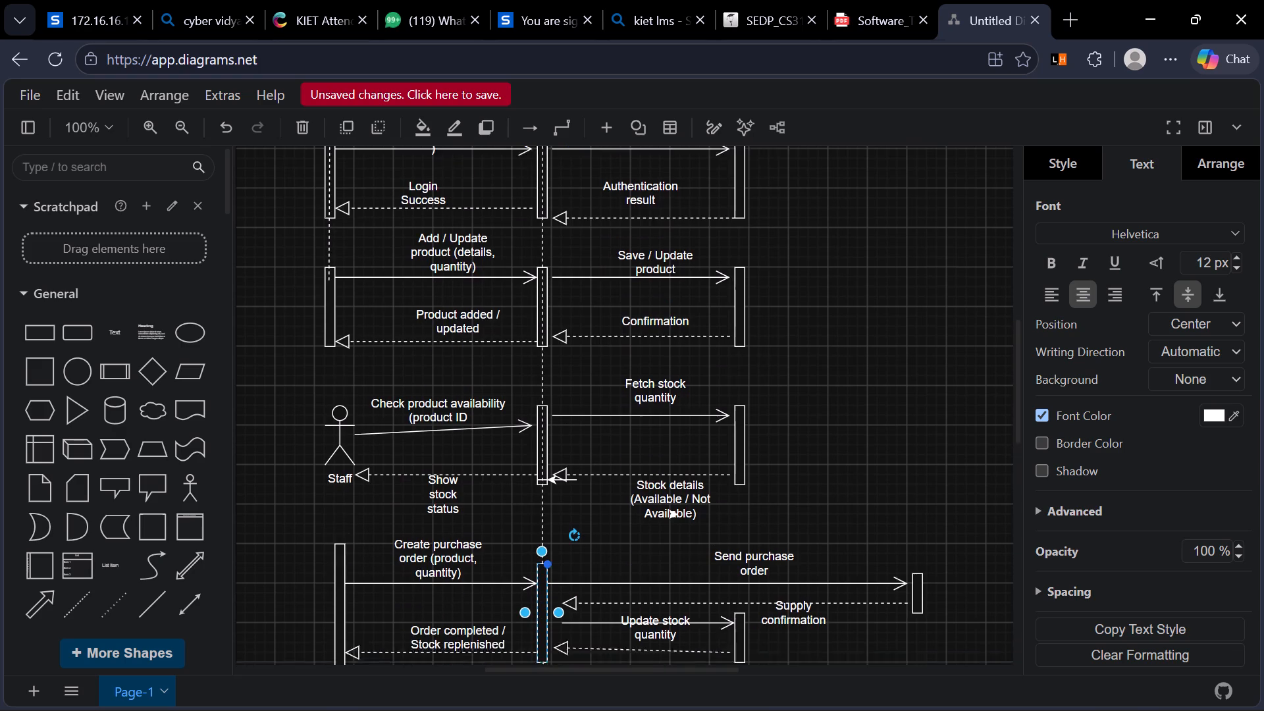
pyautogui.scroll(-1, 861, 619)
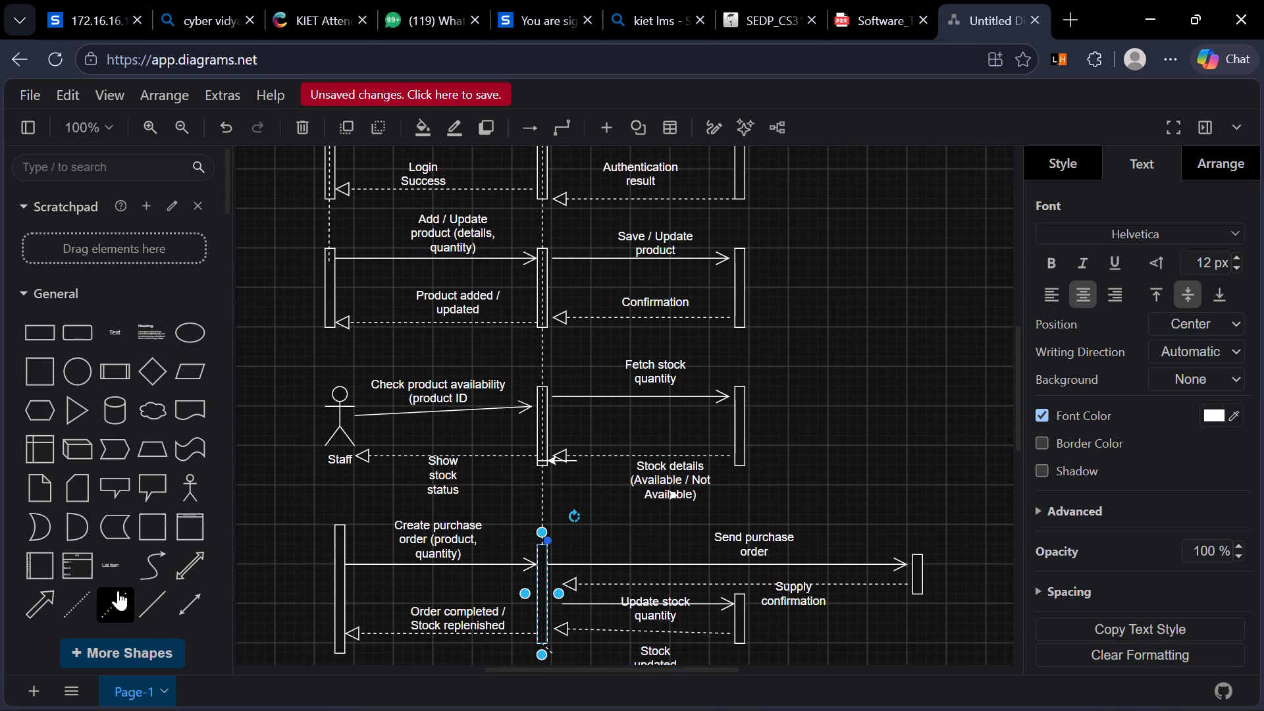
pyautogui.click(84, 600)
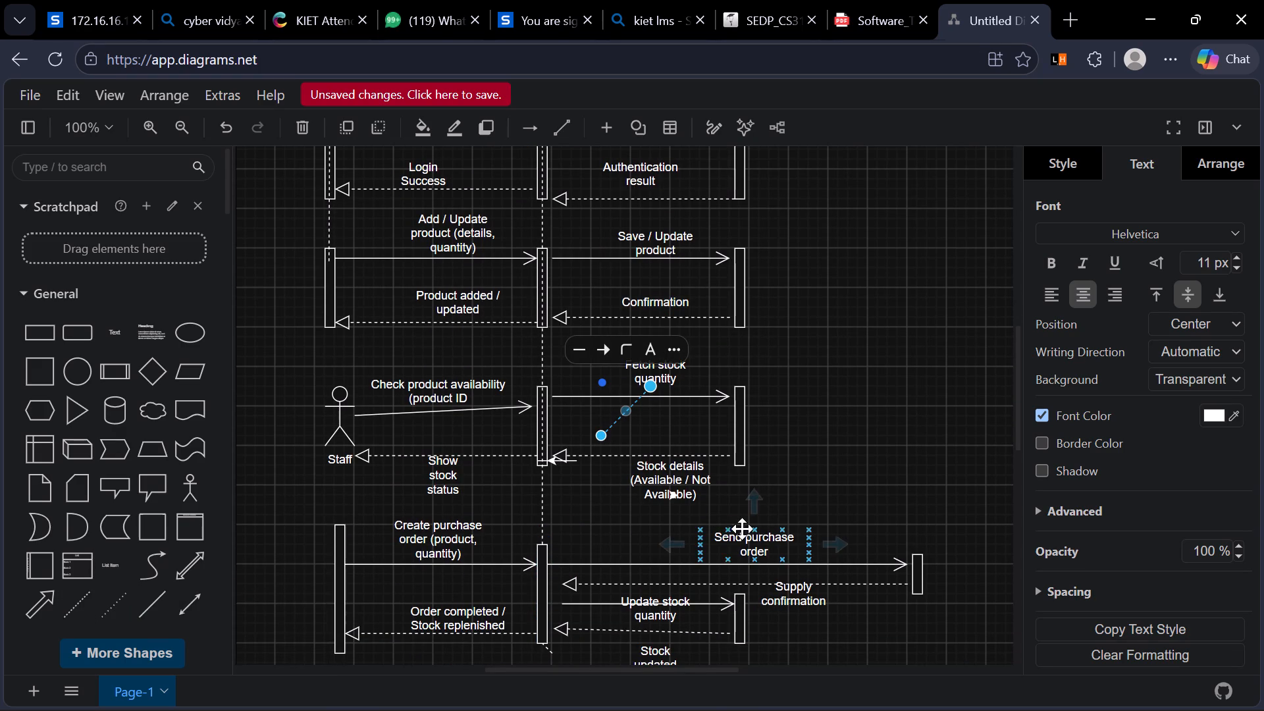
pyautogui.scroll(1, 826, 476)
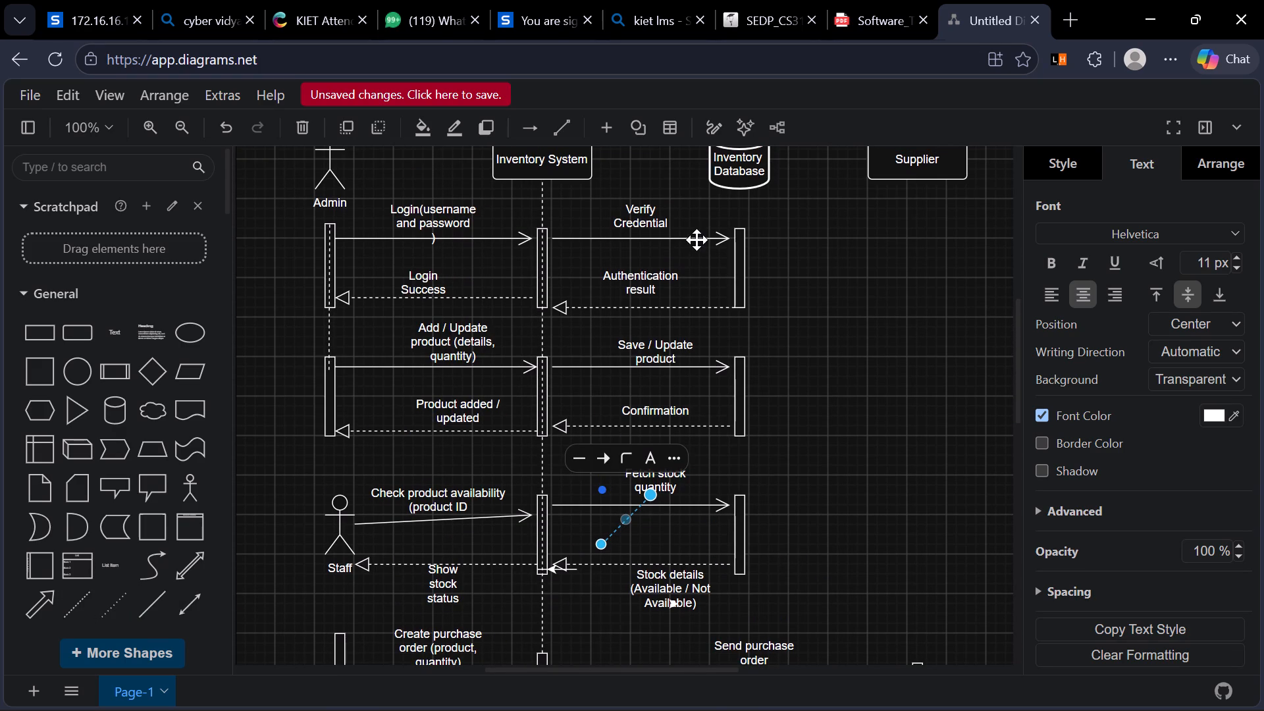
pyautogui.scroll(-1, 825, 400)
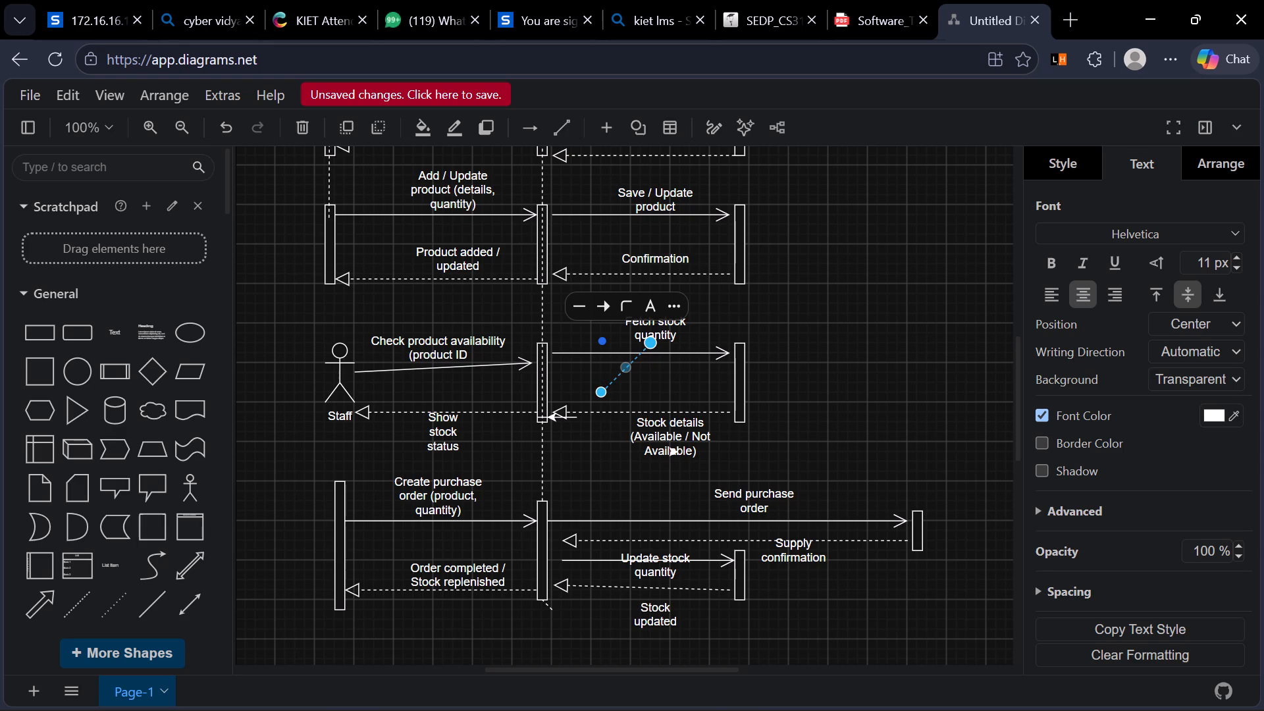
pyautogui.moveTo(612, 377); pyautogui.dragTo(771, 255)
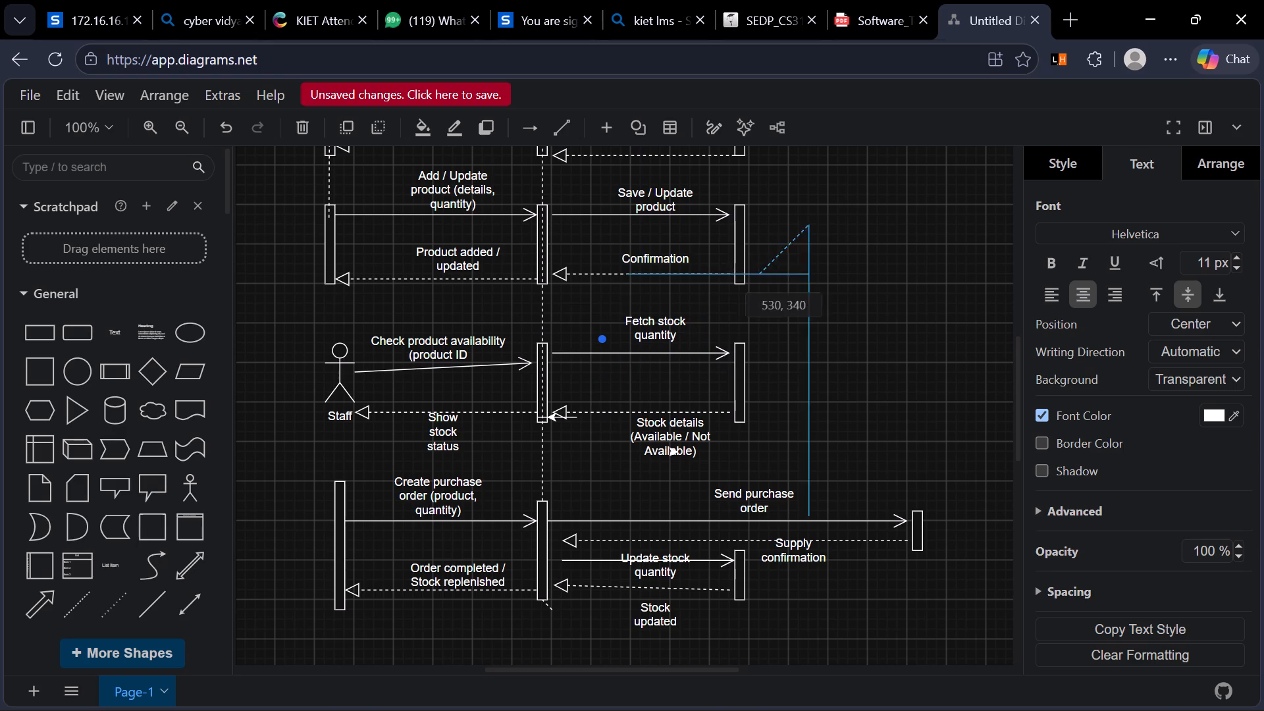
pyautogui.moveTo(771, 255); pyautogui.dragTo(794, 237)
pyautogui.scroll(2, 794, 237)
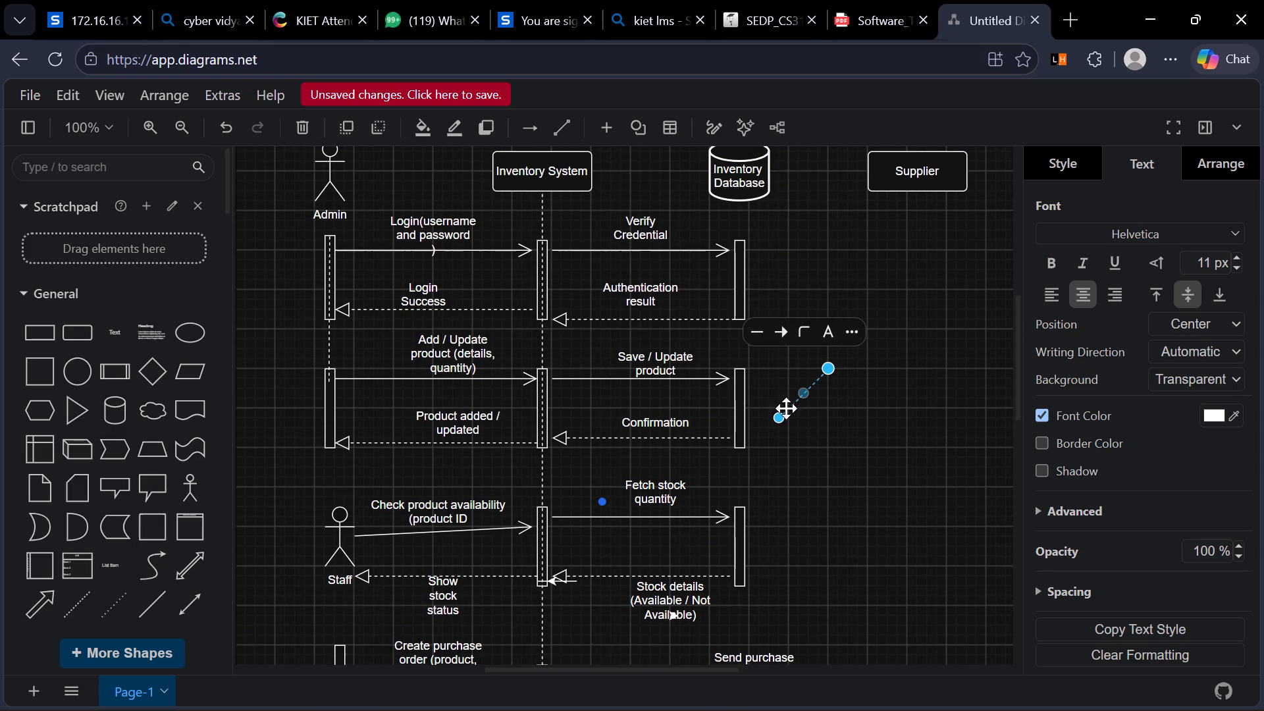
pyautogui.moveTo(779, 418); pyautogui.dragTo(736, 207)
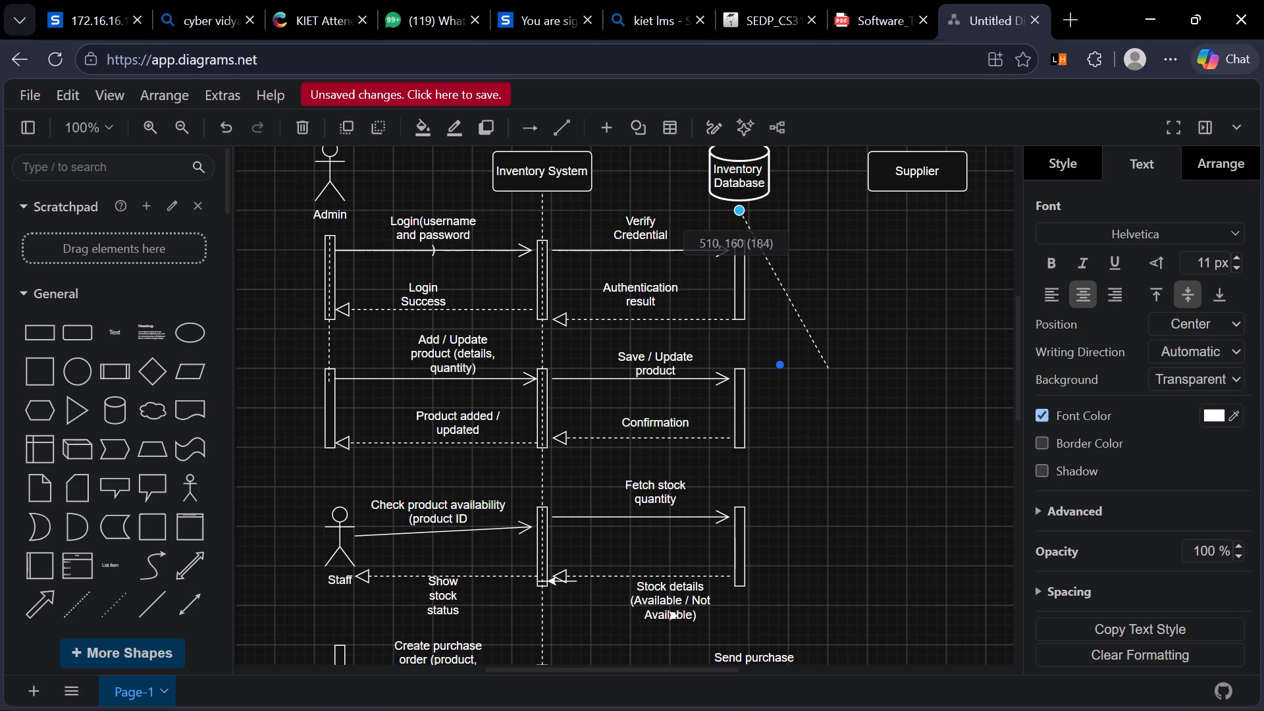
pyautogui.moveTo(736, 207); pyautogui.dragTo(736, 205)
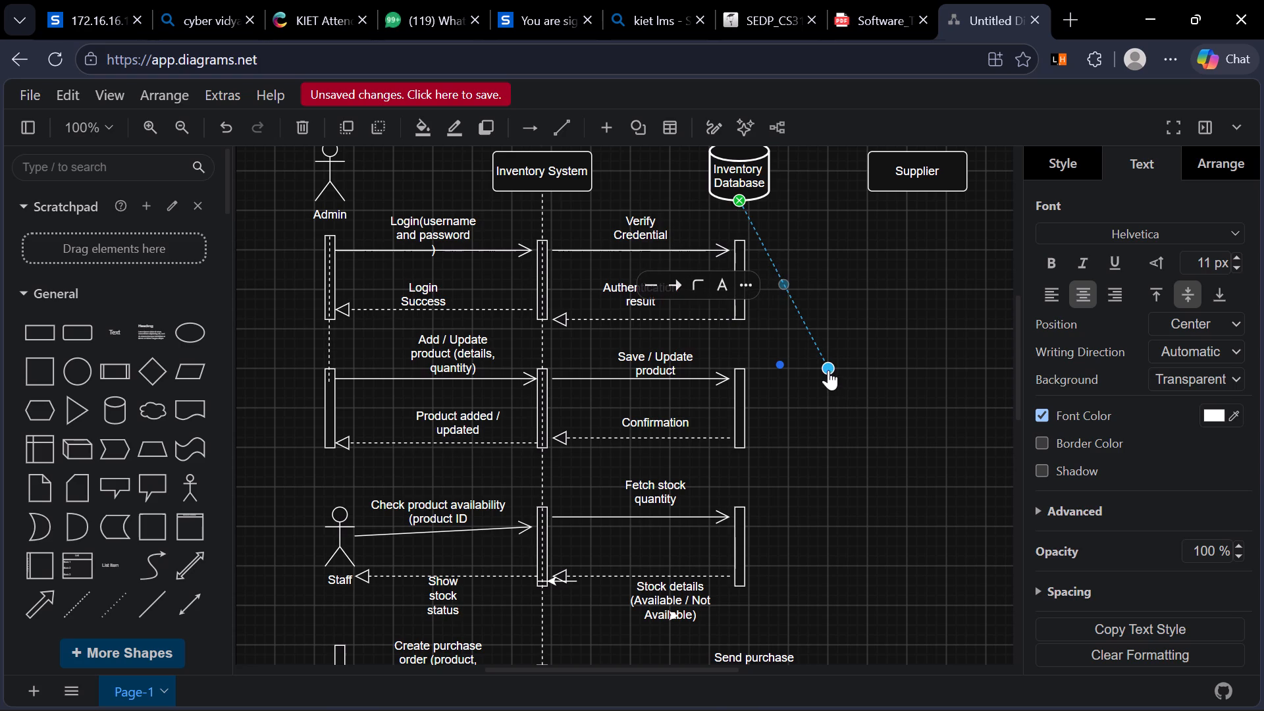
pyautogui.moveTo(830, 366); pyautogui.dragTo(732, 626)
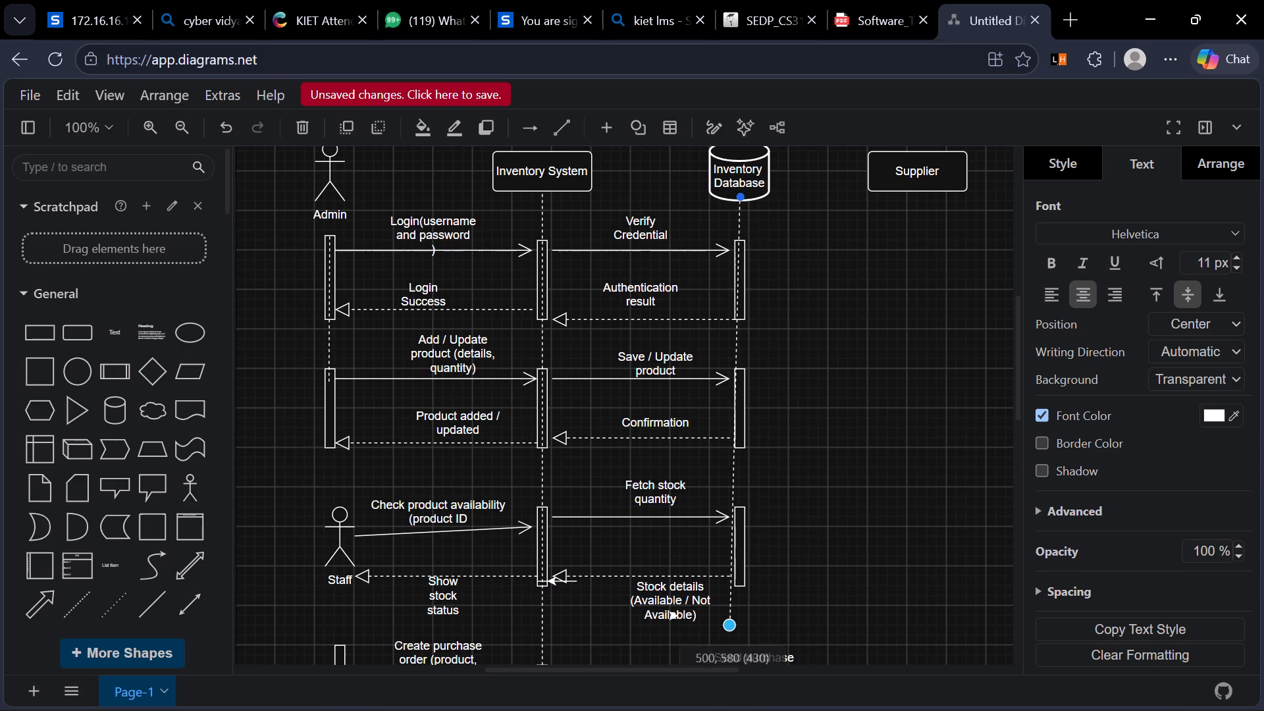
pyautogui.moveTo(732, 626); pyautogui.dragTo(739, 608)
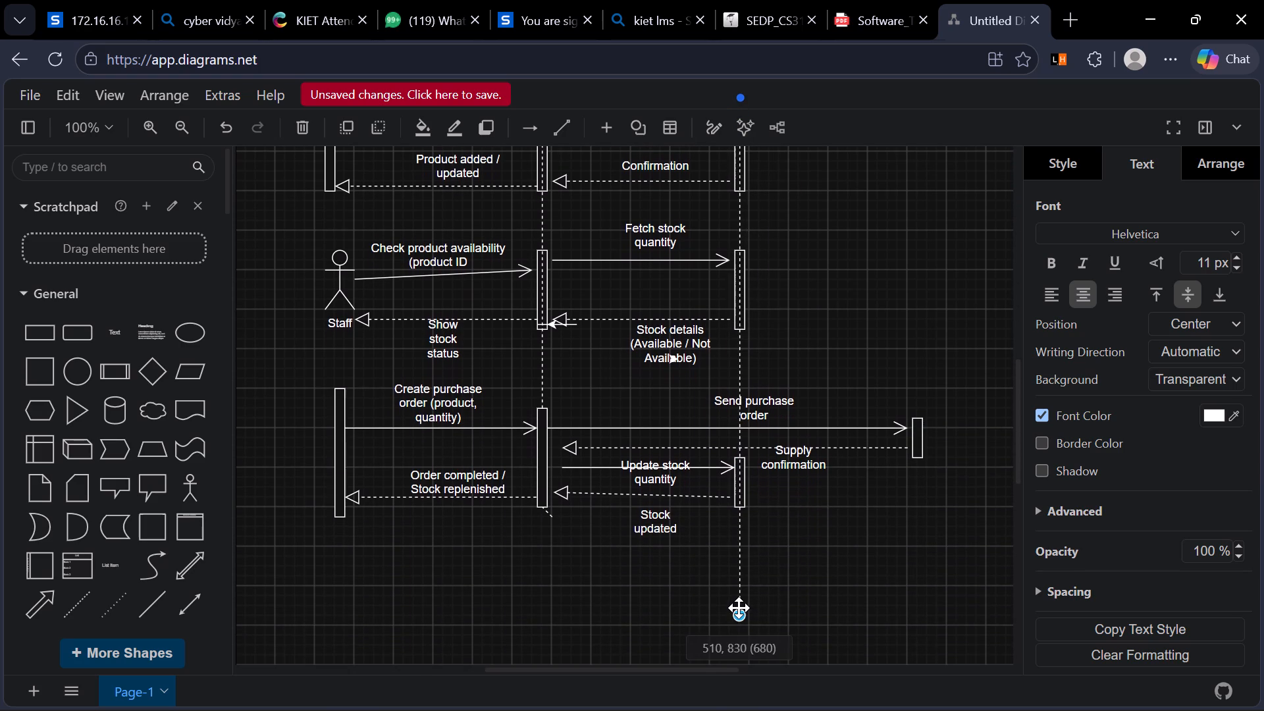
pyautogui.moveTo(739, 608); pyautogui.dragTo(737, 490)
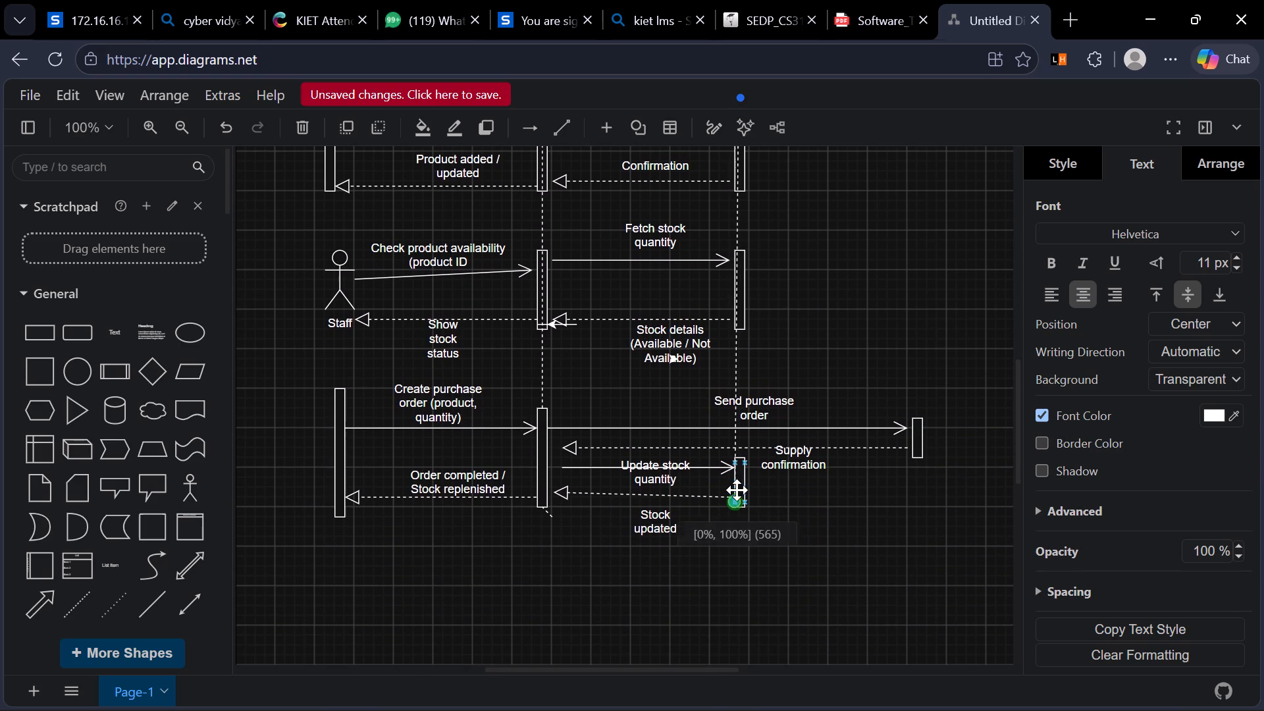
pyautogui.moveTo(737, 490); pyautogui.dragTo(737, 488)
pyautogui.click(870, 601)
# Add a vertical dashed lifeline from the bottom centre of the Supplier box to the top of Supplier's activation bar.
pyautogui.scroll(1, 870, 601)
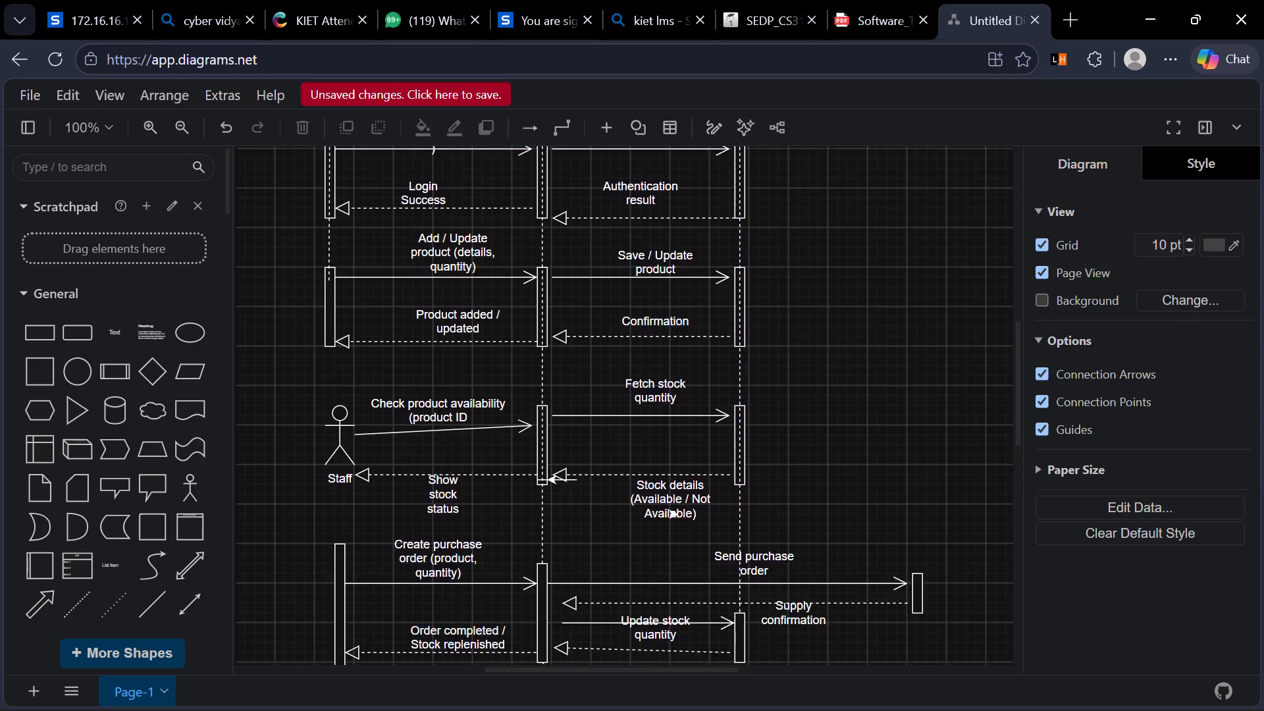
pyautogui.scroll(2, 870, 601)
pyautogui.moveTo(85, 603); pyautogui.dragTo(247, 592)
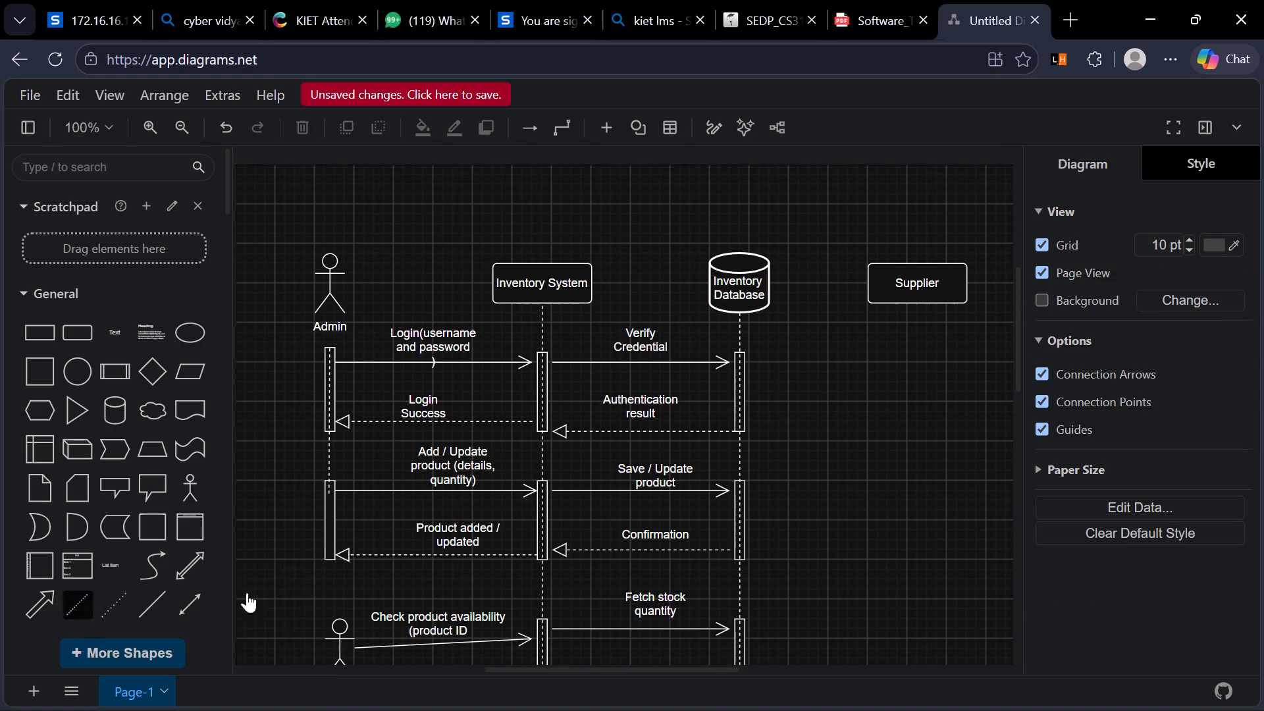
pyautogui.moveTo(247, 592); pyautogui.dragTo(892, 311)
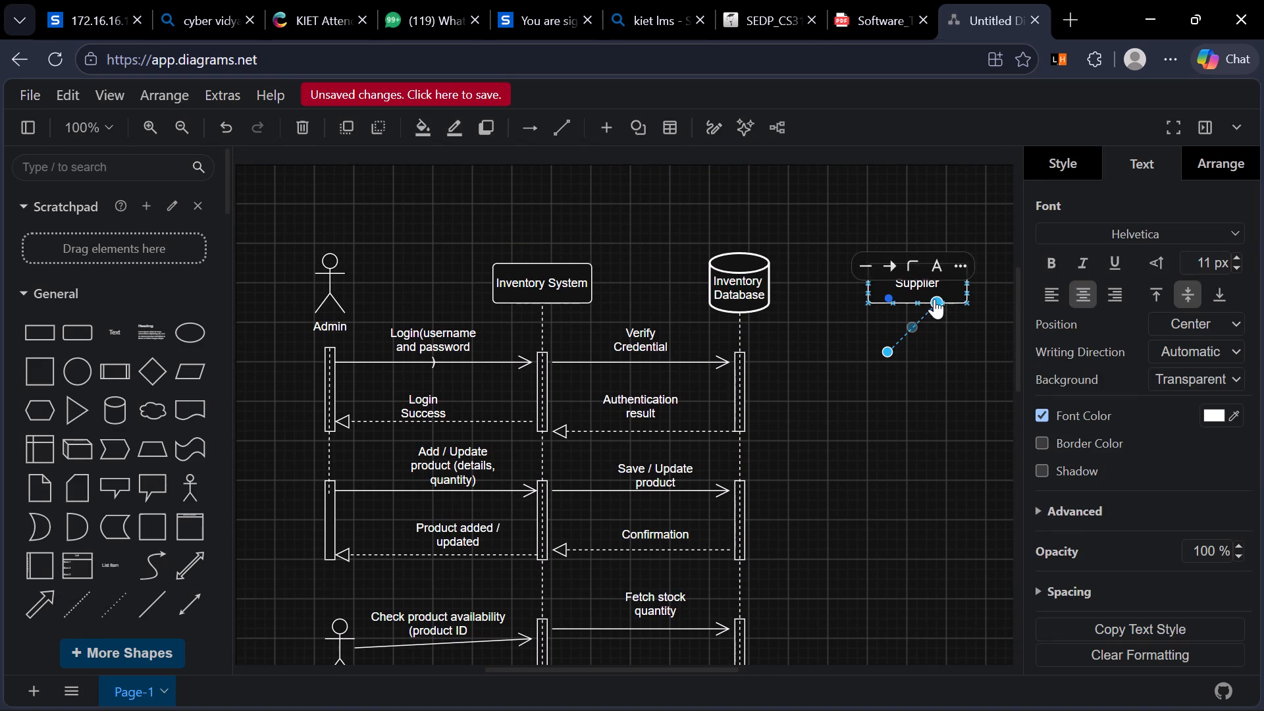
pyautogui.moveTo(933, 298); pyautogui.dragTo(913, 301)
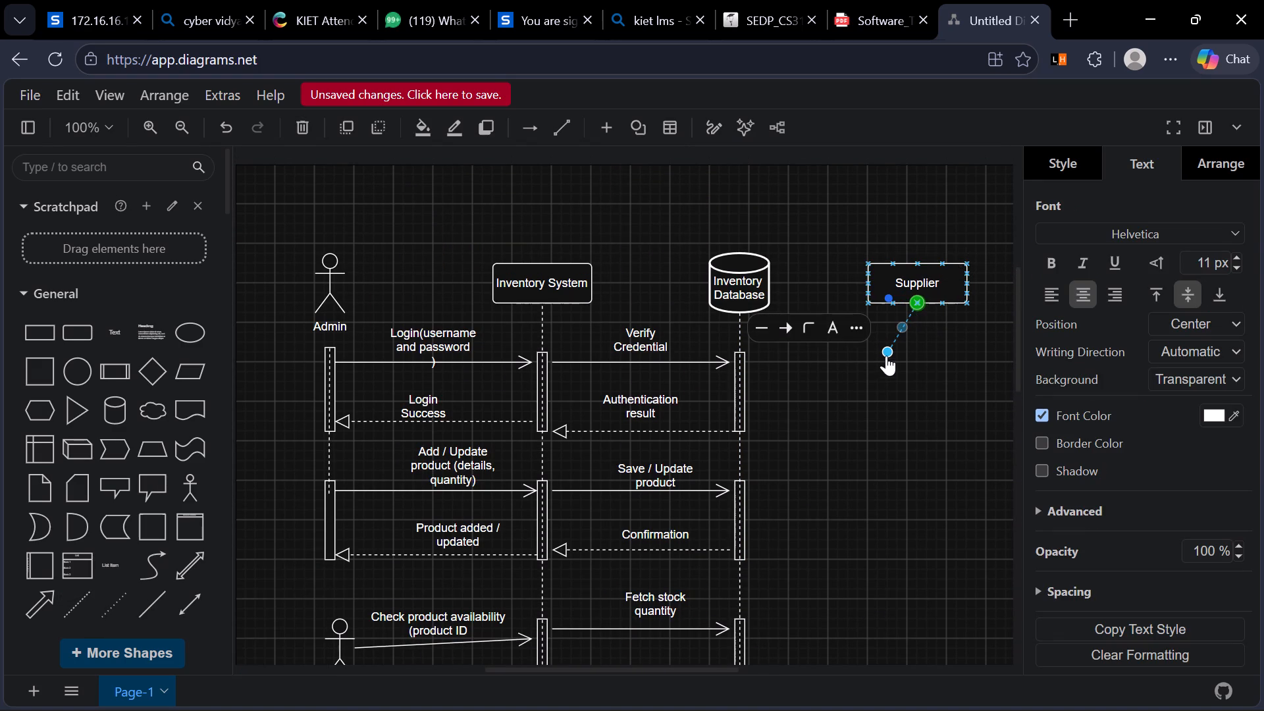
pyautogui.moveTo(886, 350); pyautogui.dragTo(922, 673)
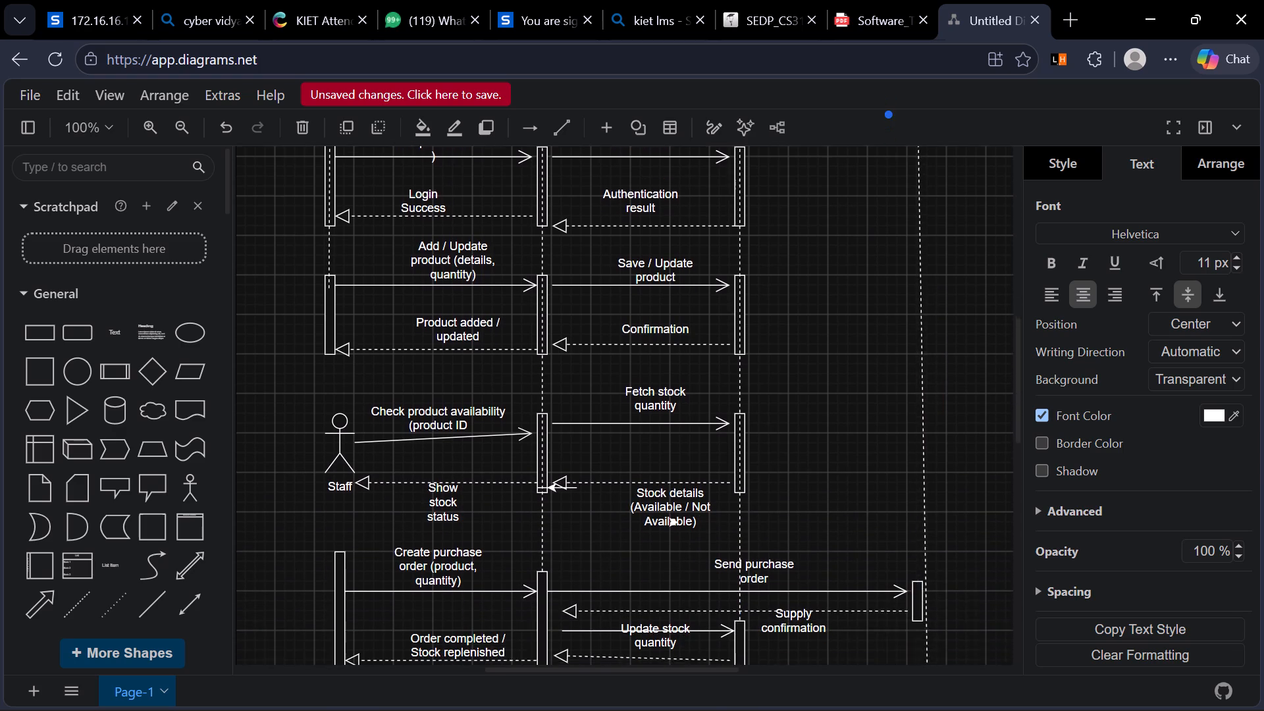
pyautogui.moveTo(922, 673); pyautogui.dragTo(914, 574)
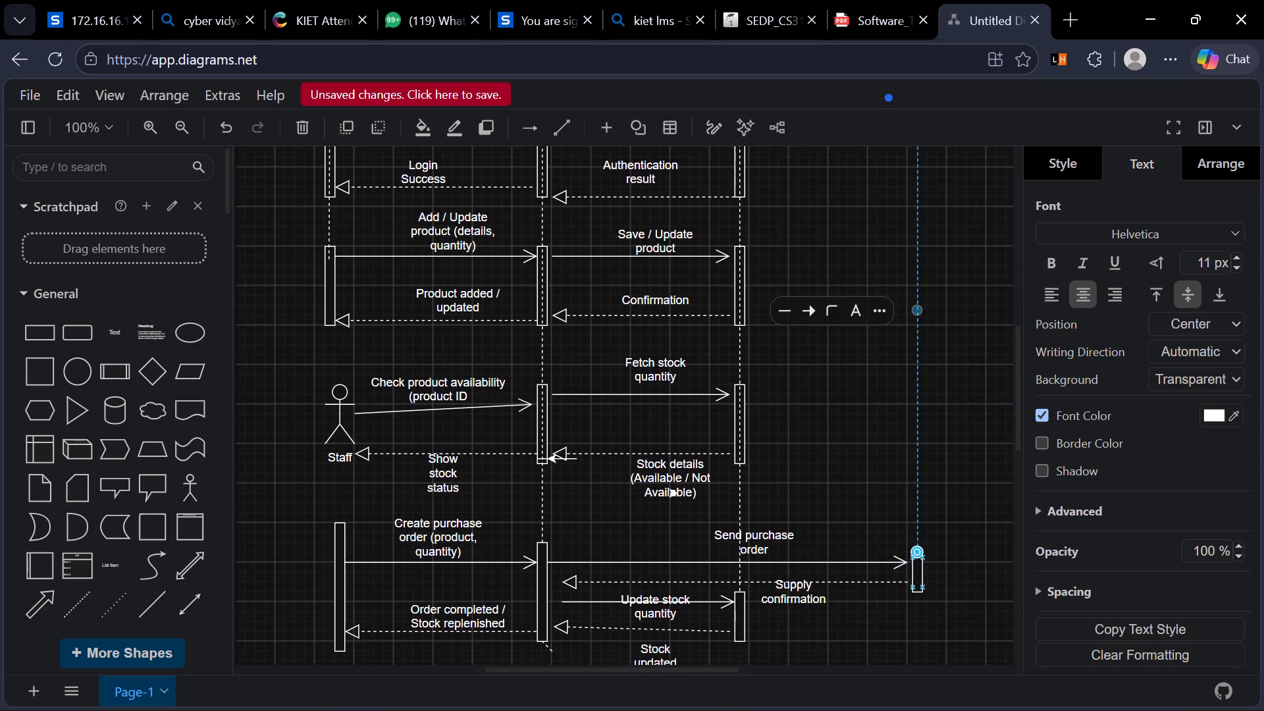
pyautogui.click(828, 479)
# Review the lifelines across the whole sequence diagram, from the participant headers down to the reorder section.
pyautogui.scroll(2, 828, 479)
pyautogui.scroll(-2, 828, 479)
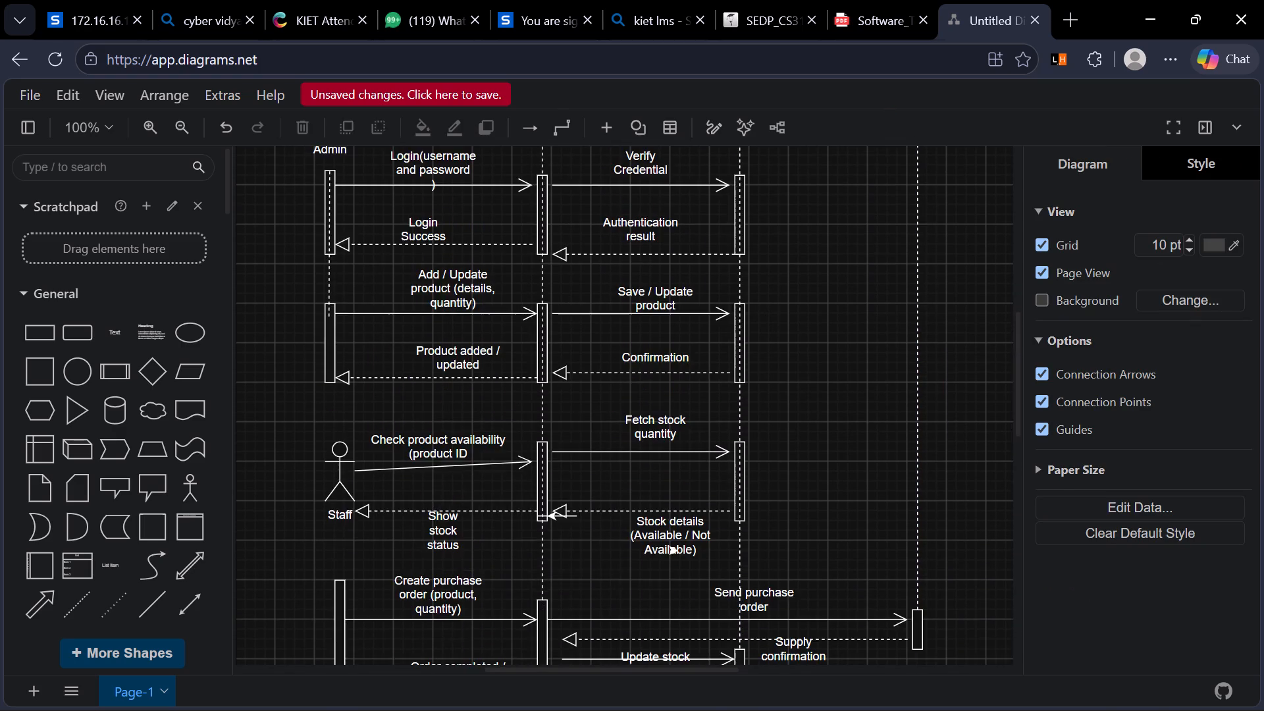
pyautogui.scroll(-1, 828, 479)
pyautogui.scroll(3, 828, 479)
pyautogui.scroll(-1, 828, 479)
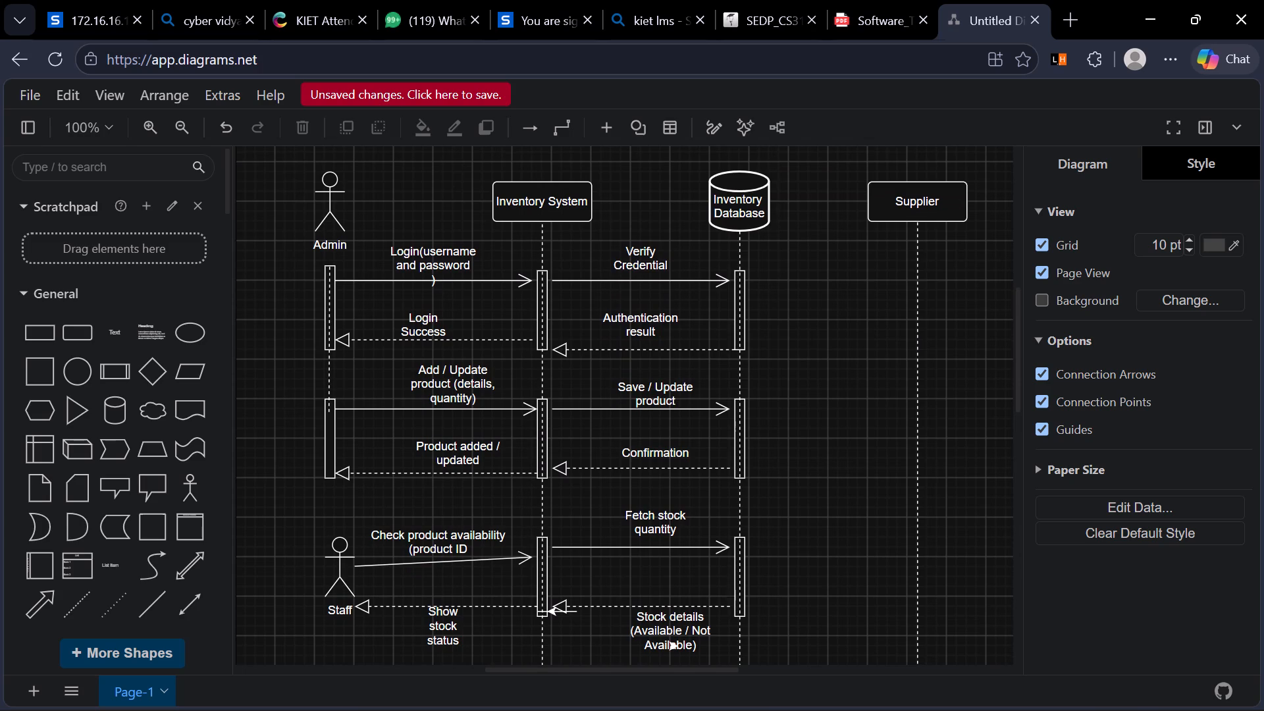
pyautogui.scroll(-2, 828, 479)
pyautogui.scroll(1, 828, 479)
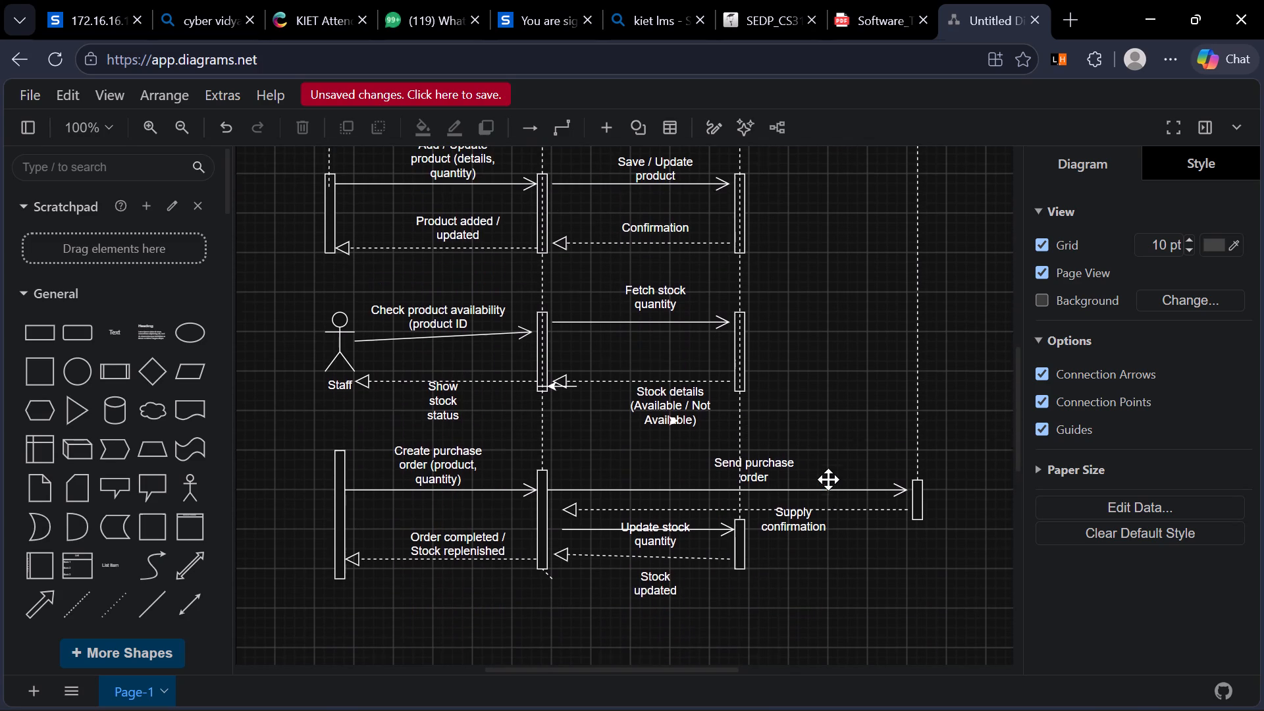
pyautogui.scroll(1, 828, 479)
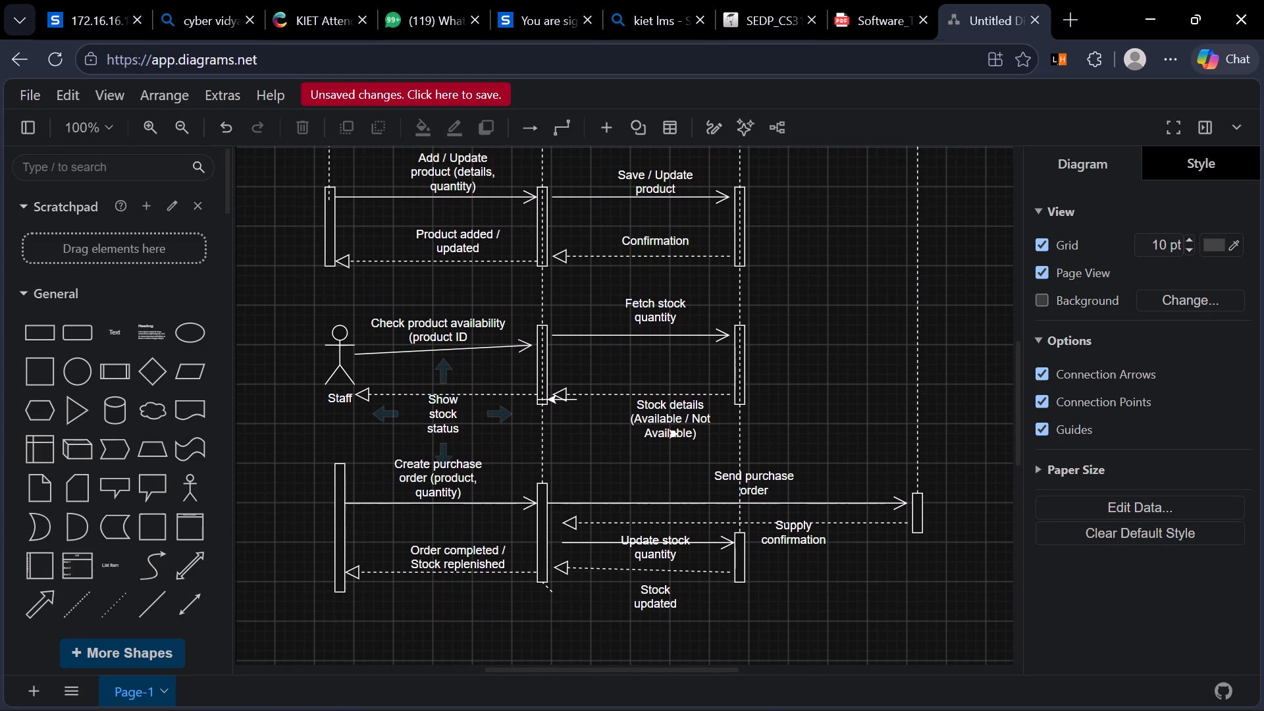
# Add a dashed line below Staff and attach its lower end to the top of the reorder section's Staff activation bar.
pyautogui.moveTo(72, 604); pyautogui.dragTo(224, 535)
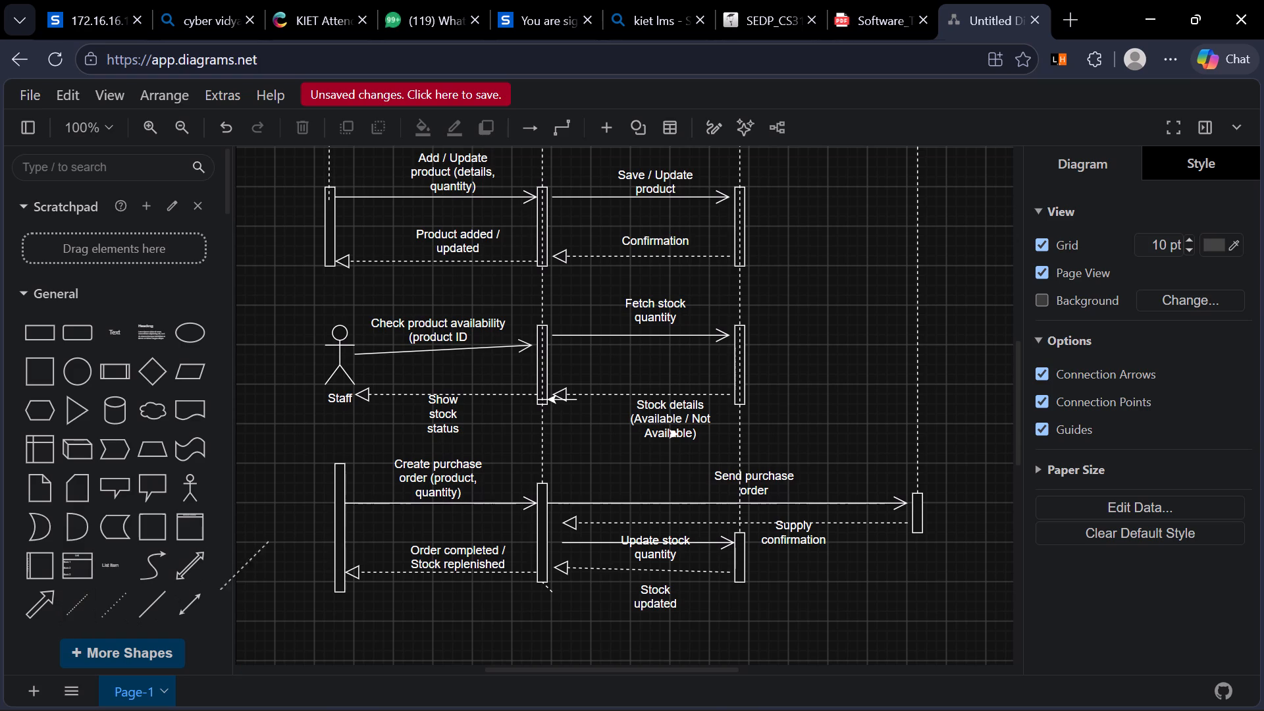
pyautogui.moveTo(224, 535); pyautogui.dragTo(352, 401)
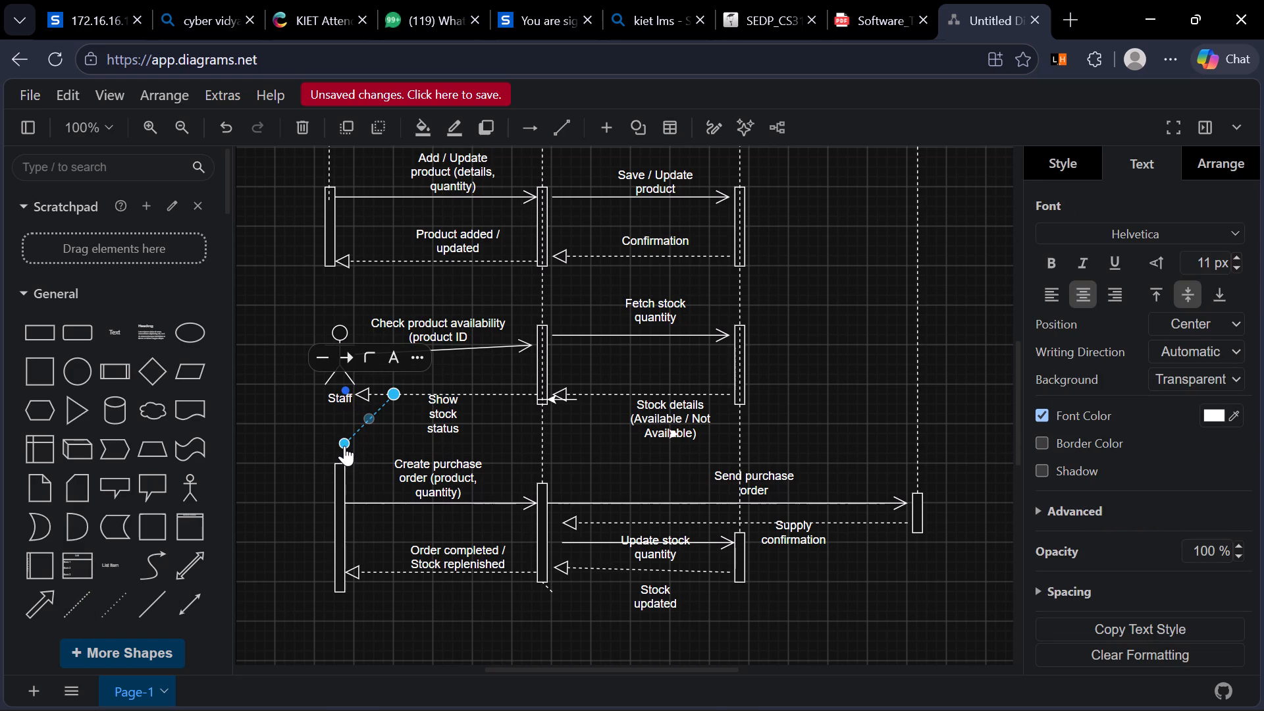
pyautogui.moveTo(343, 439); pyautogui.dragTo(339, 467)
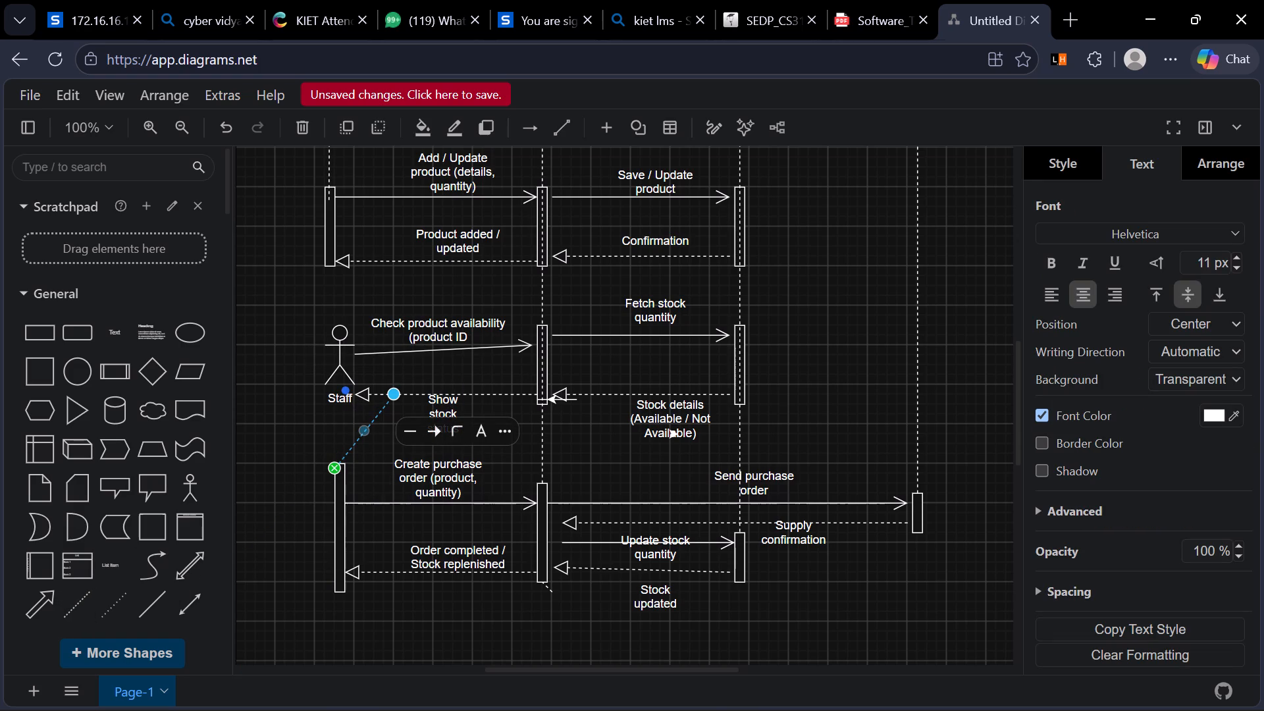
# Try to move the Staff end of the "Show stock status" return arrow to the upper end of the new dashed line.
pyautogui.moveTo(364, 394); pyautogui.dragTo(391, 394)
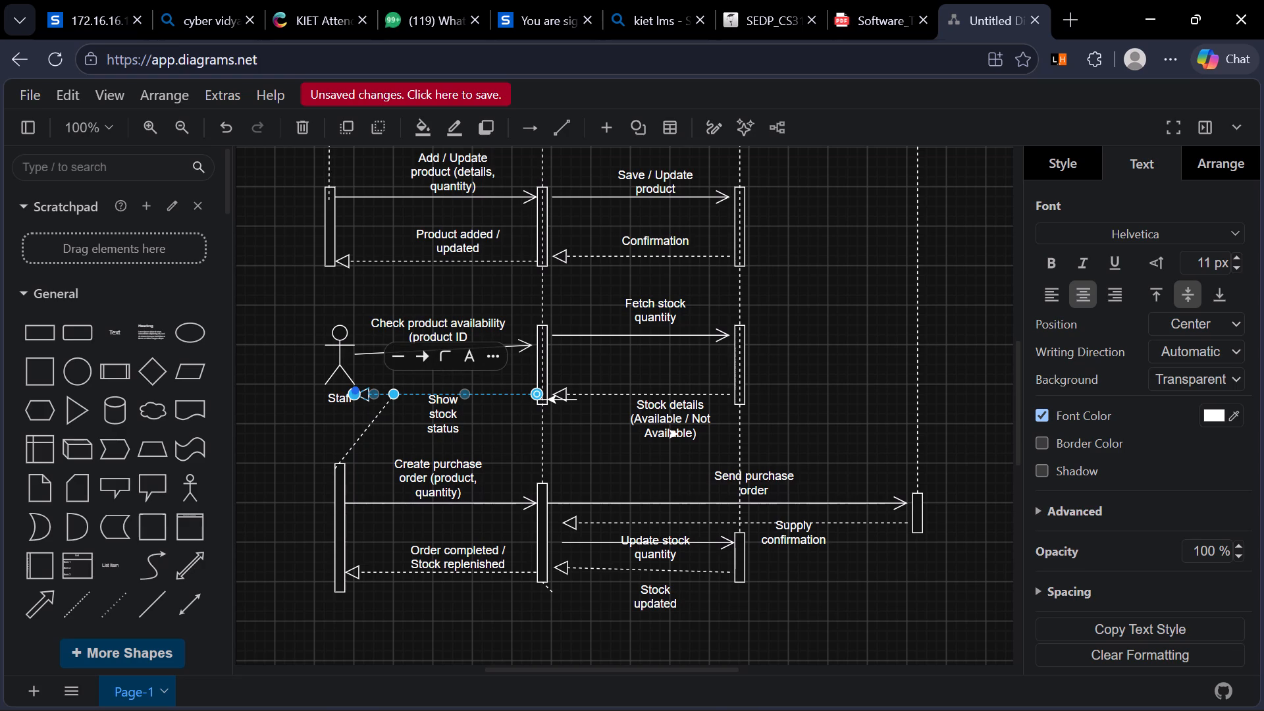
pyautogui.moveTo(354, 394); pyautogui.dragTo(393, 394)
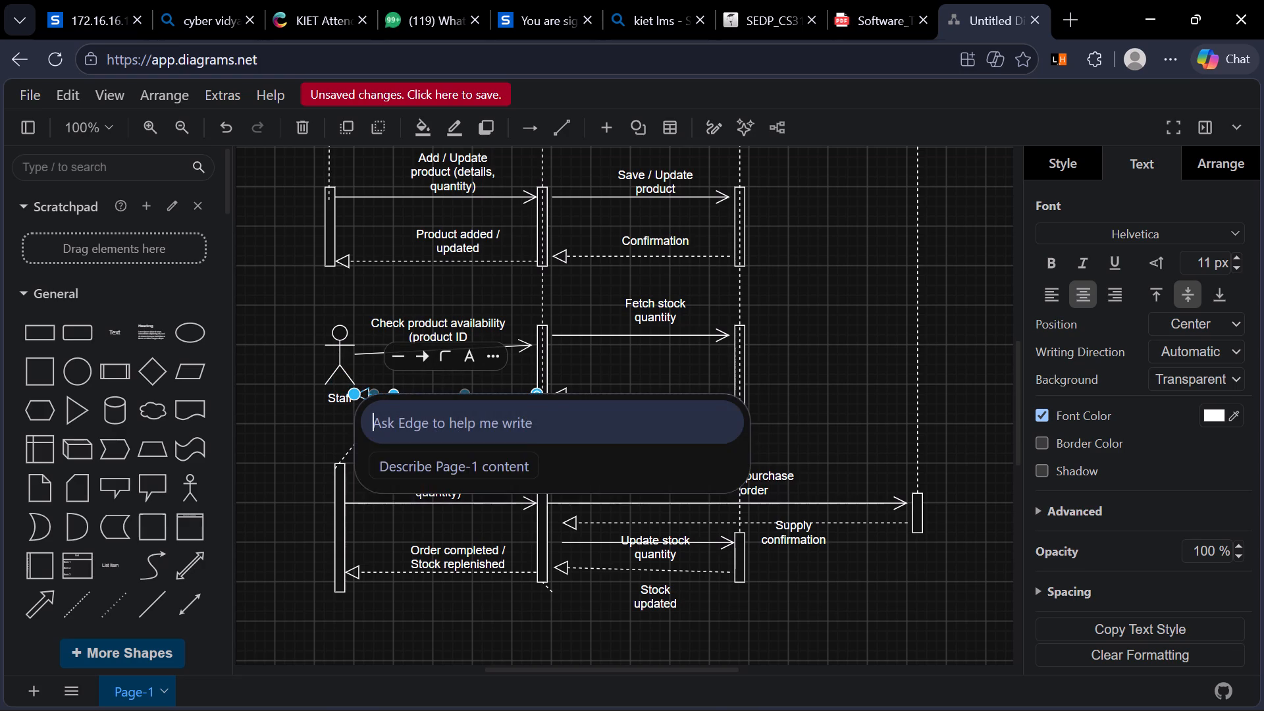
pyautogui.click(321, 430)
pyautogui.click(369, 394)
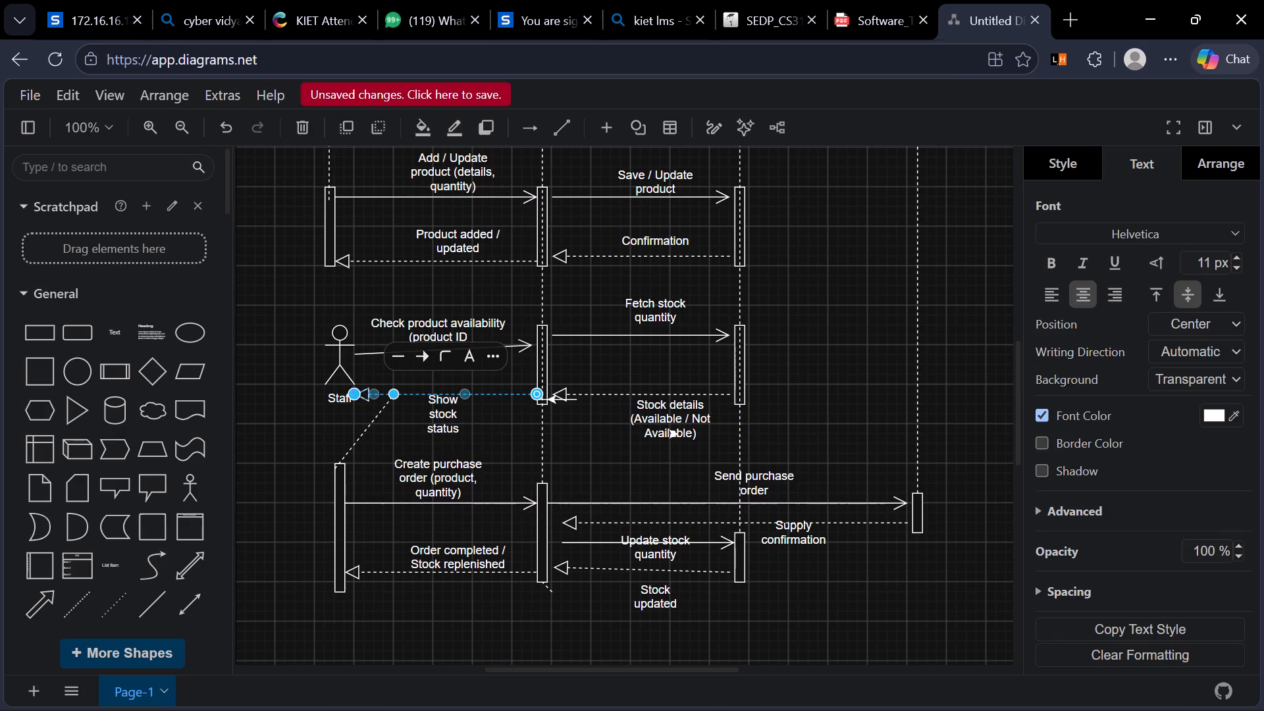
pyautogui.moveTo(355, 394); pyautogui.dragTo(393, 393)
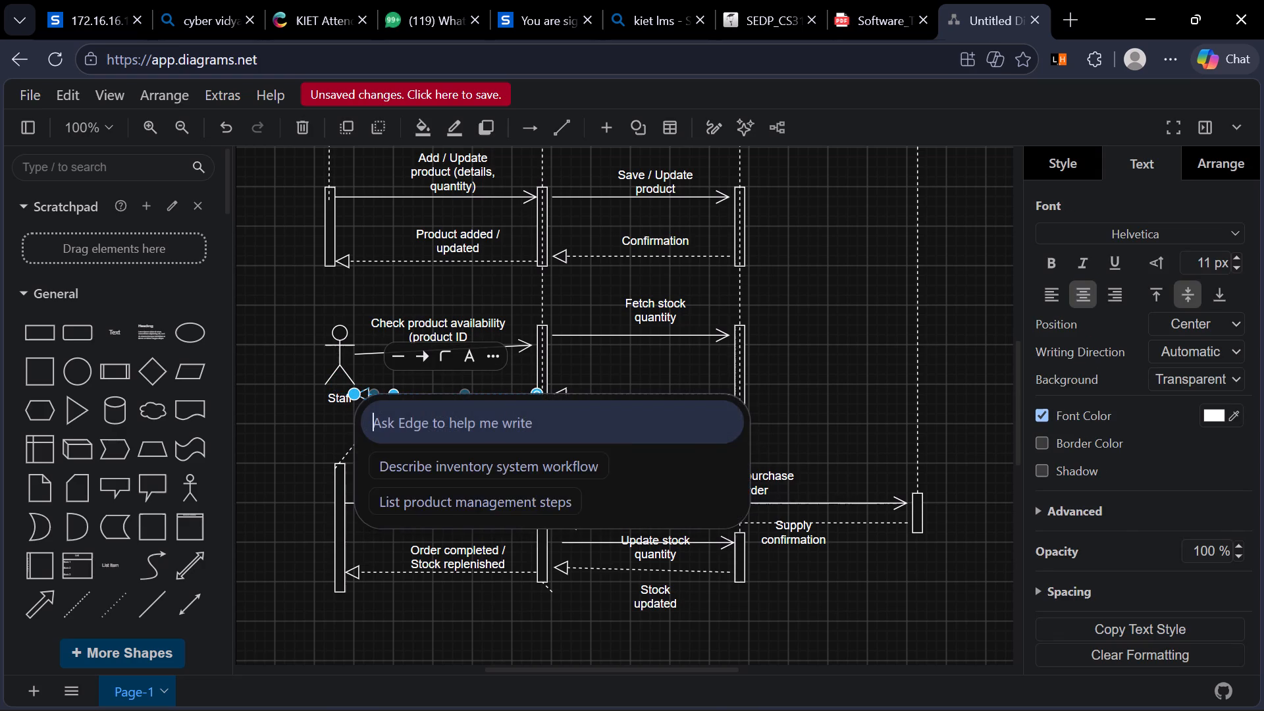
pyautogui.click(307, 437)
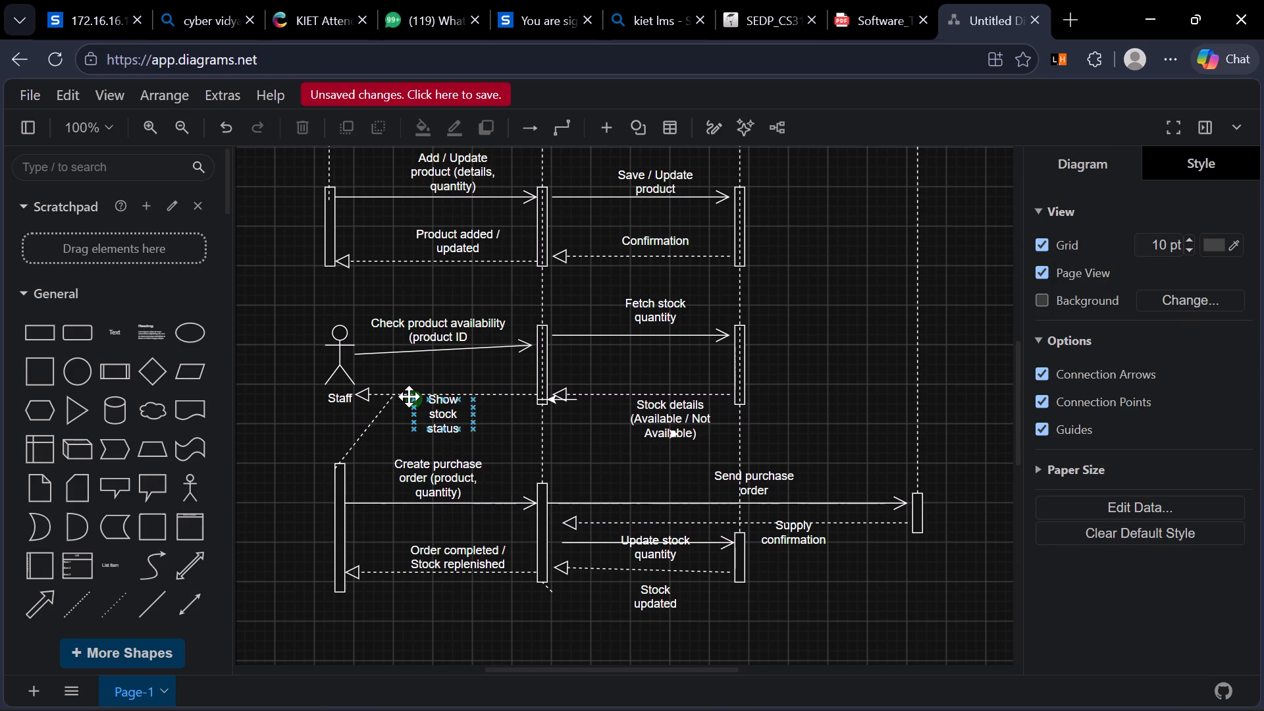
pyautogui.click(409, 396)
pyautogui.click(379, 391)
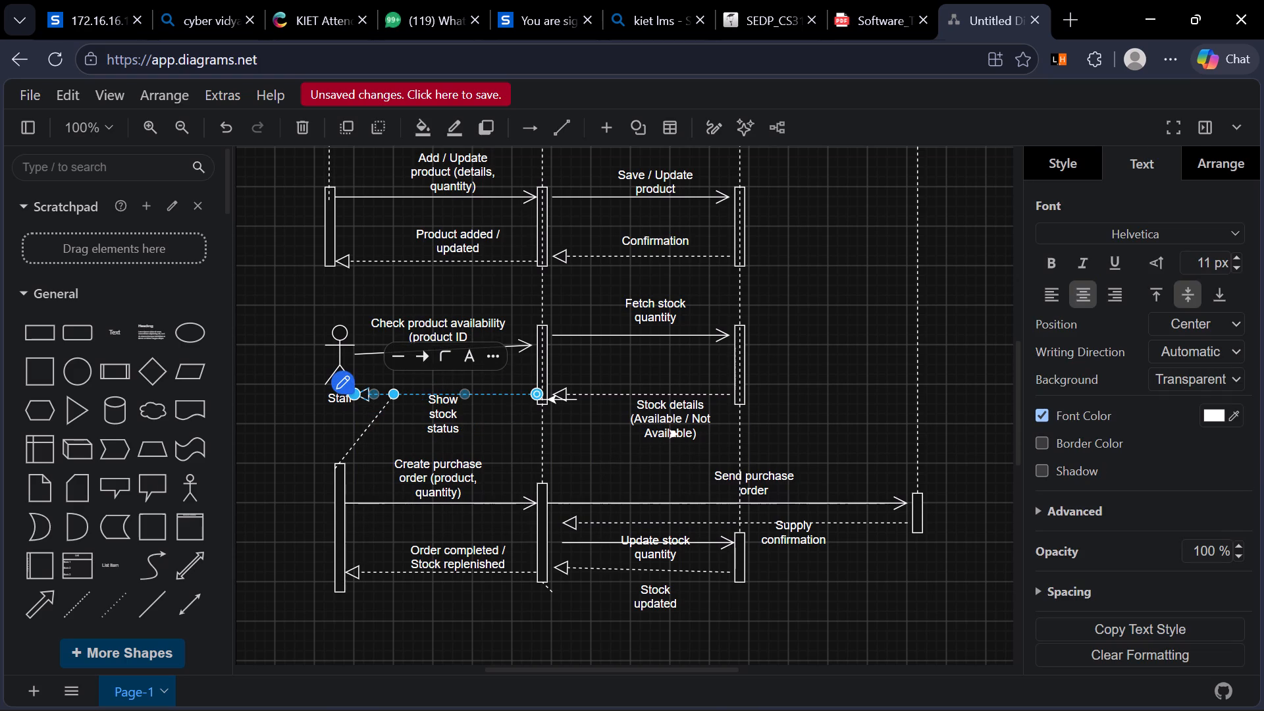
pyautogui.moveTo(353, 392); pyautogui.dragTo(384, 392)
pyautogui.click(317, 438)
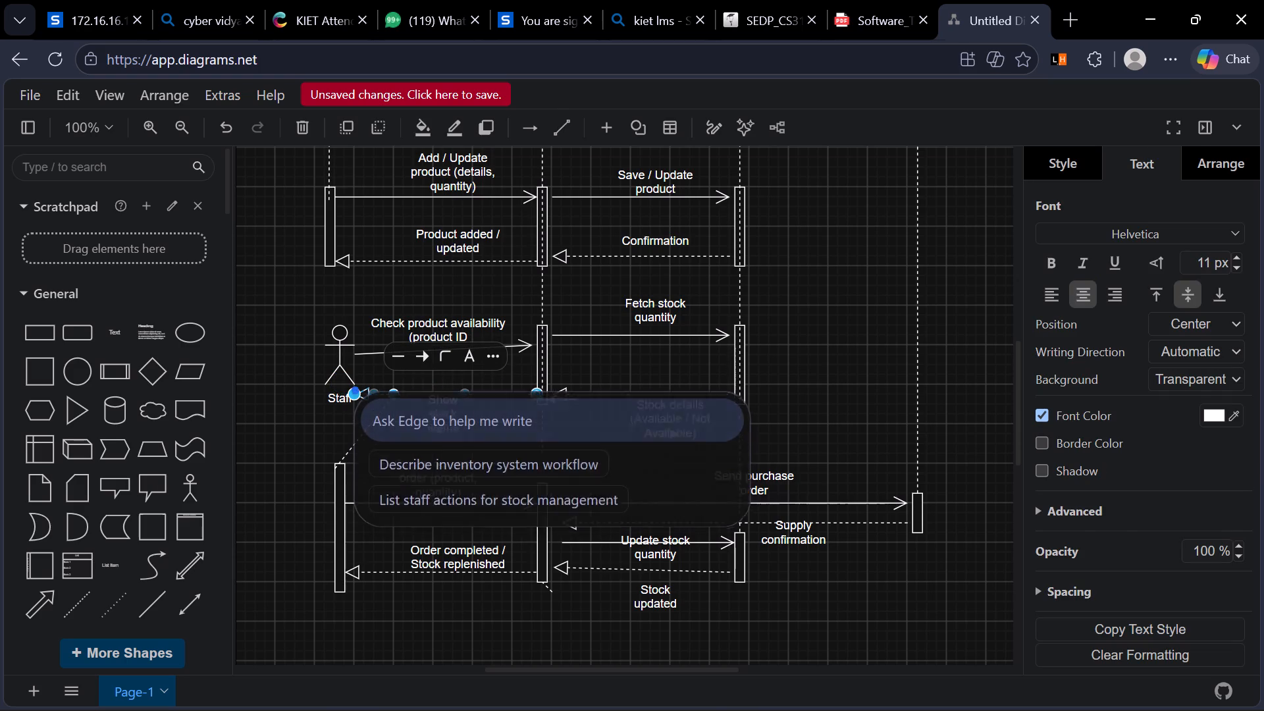
pyautogui.scroll(-1, 488, 596)
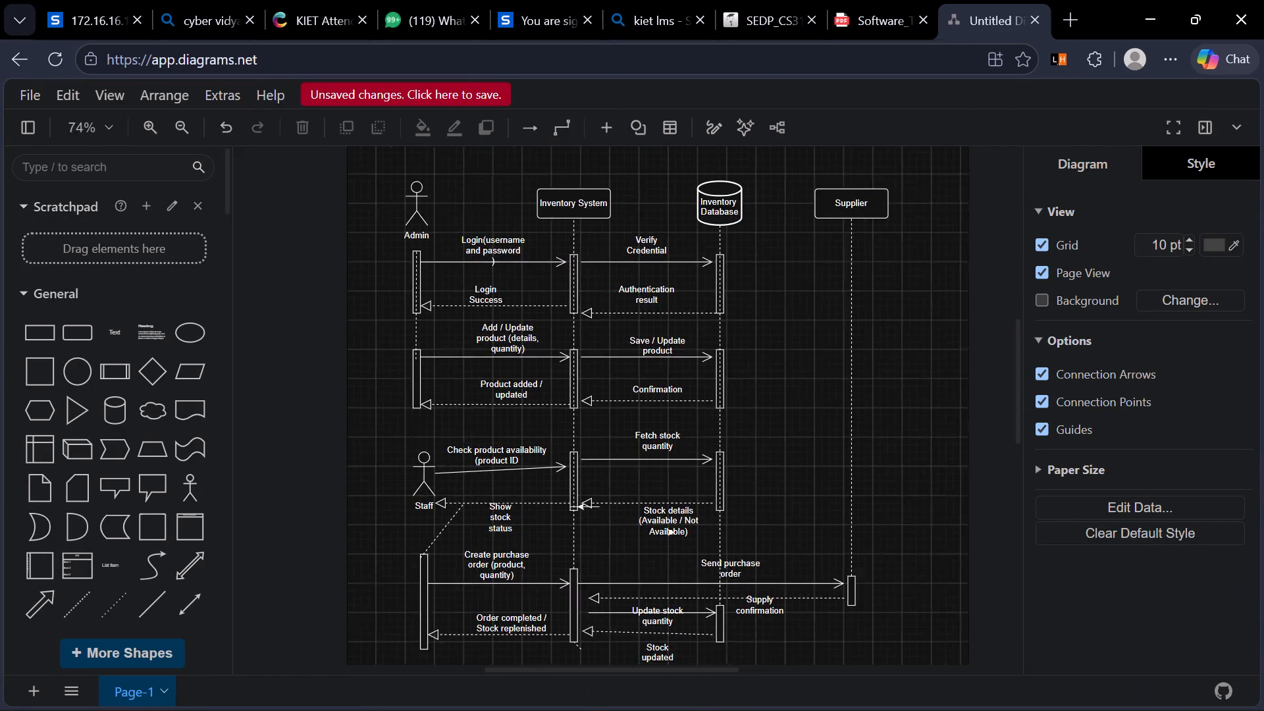
# Capture a screenshot region covering the whole sequence diagram, from the participant headers down to the "Stock updated" message.
pyautogui.scroll(-2, 664, 565)
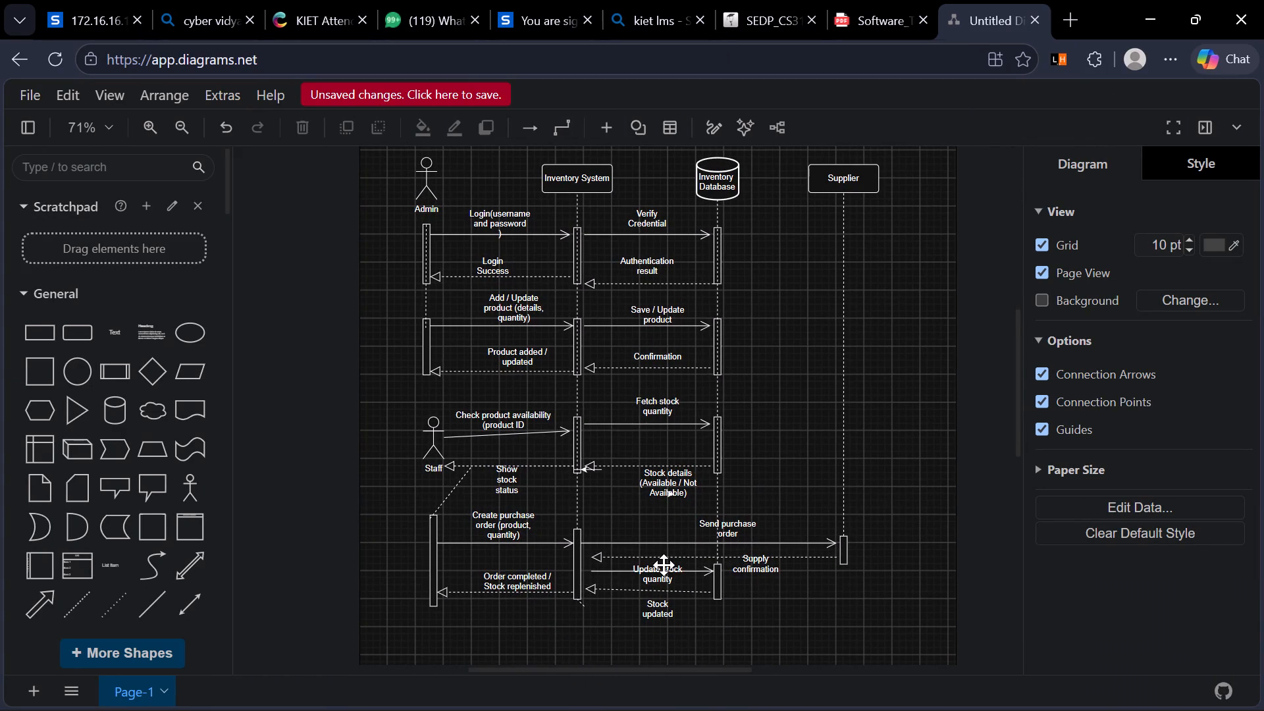
pyautogui.press('Print')
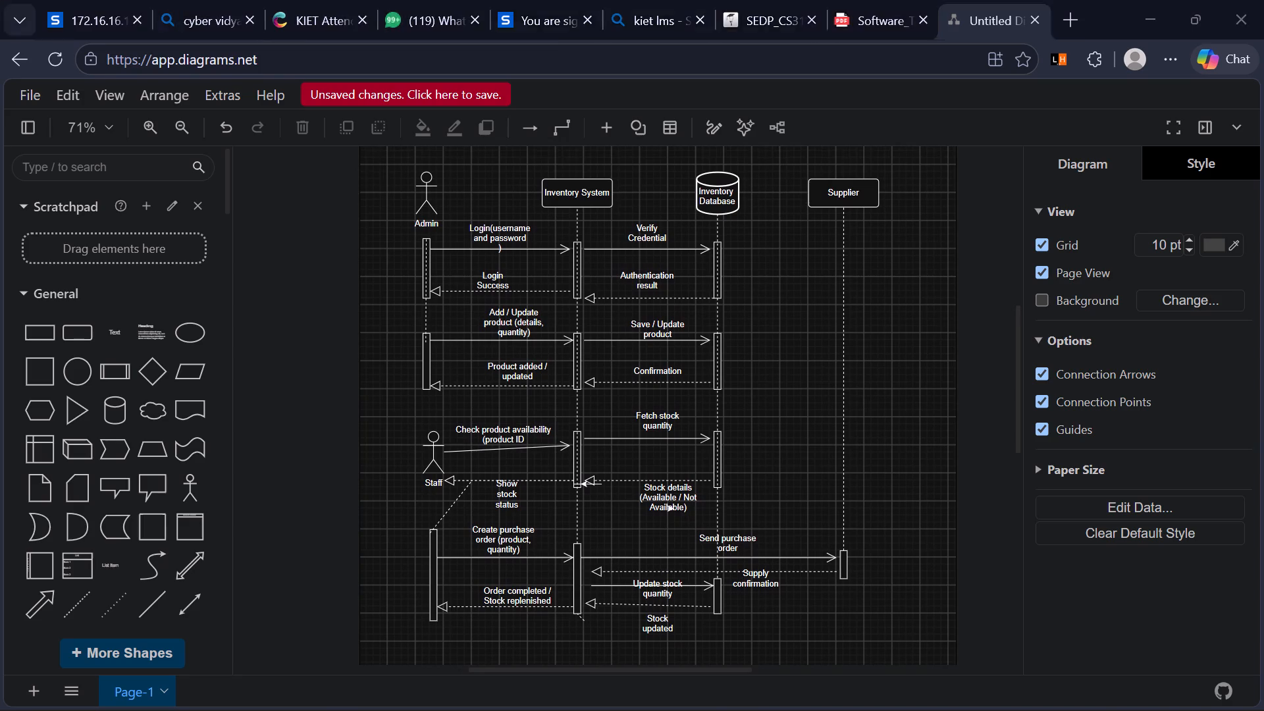
pyautogui.moveTo(375, 155); pyautogui.dragTo(670, 504)
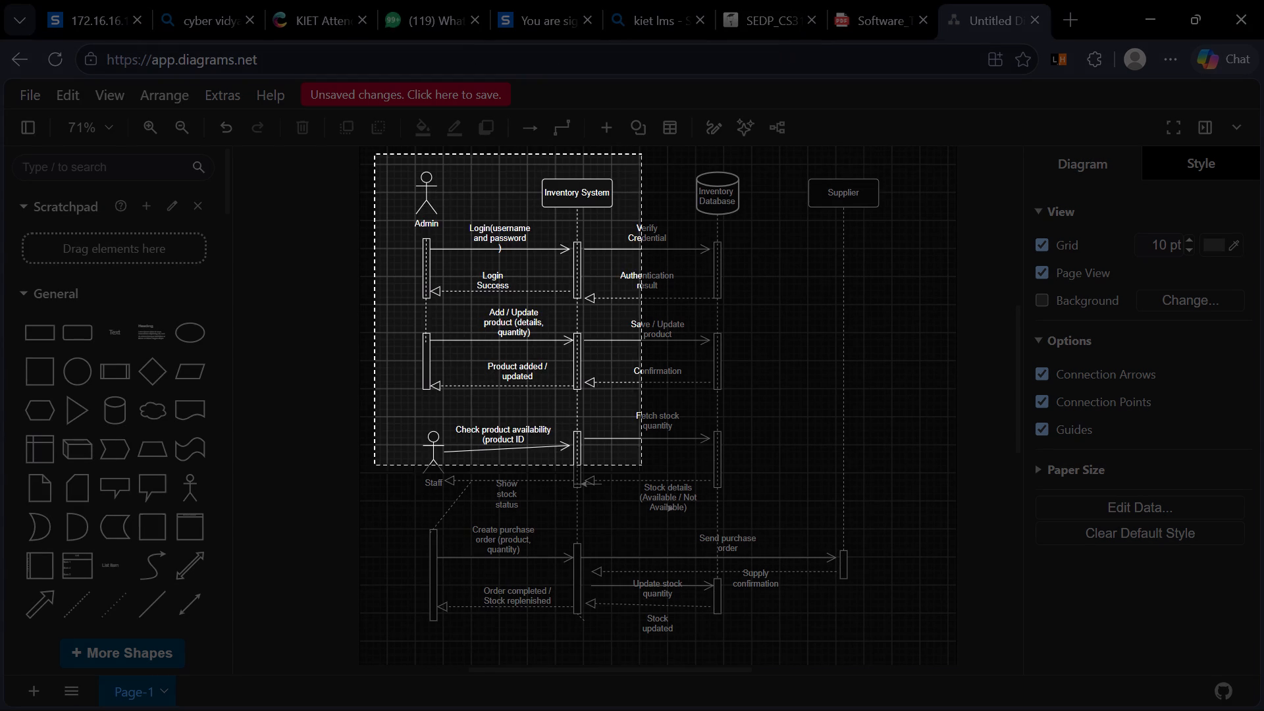
pyautogui.moveTo(670, 504); pyautogui.dragTo(928, 686)
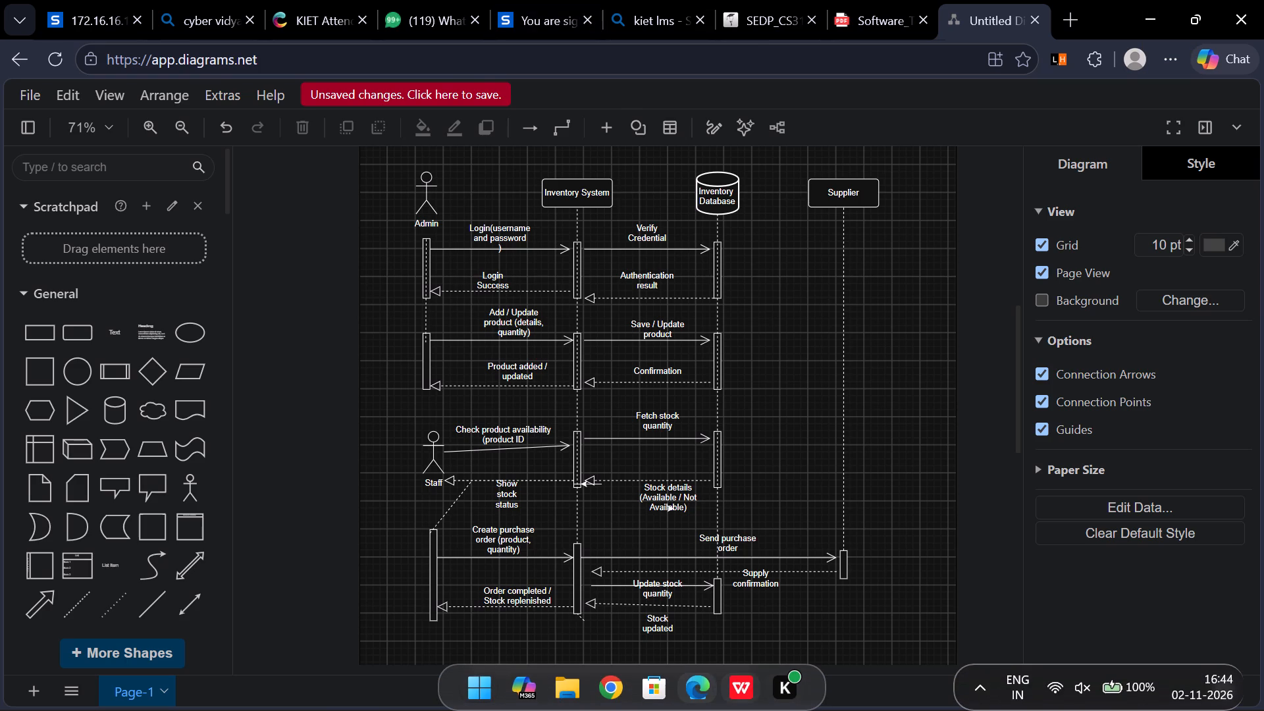
# Switch to WPS Office, create a blank text document, and paste the captured sequence diagram into it.
pyautogui.click(741, 681)
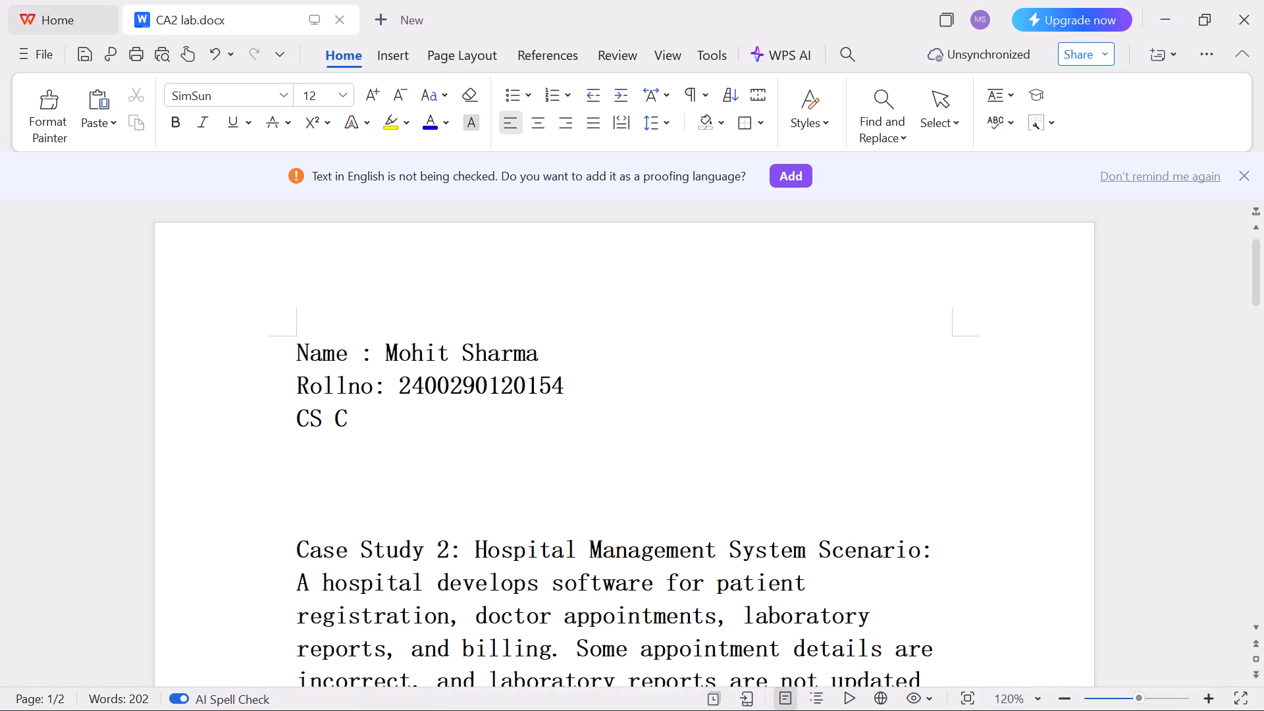
pyautogui.click(370, 10)
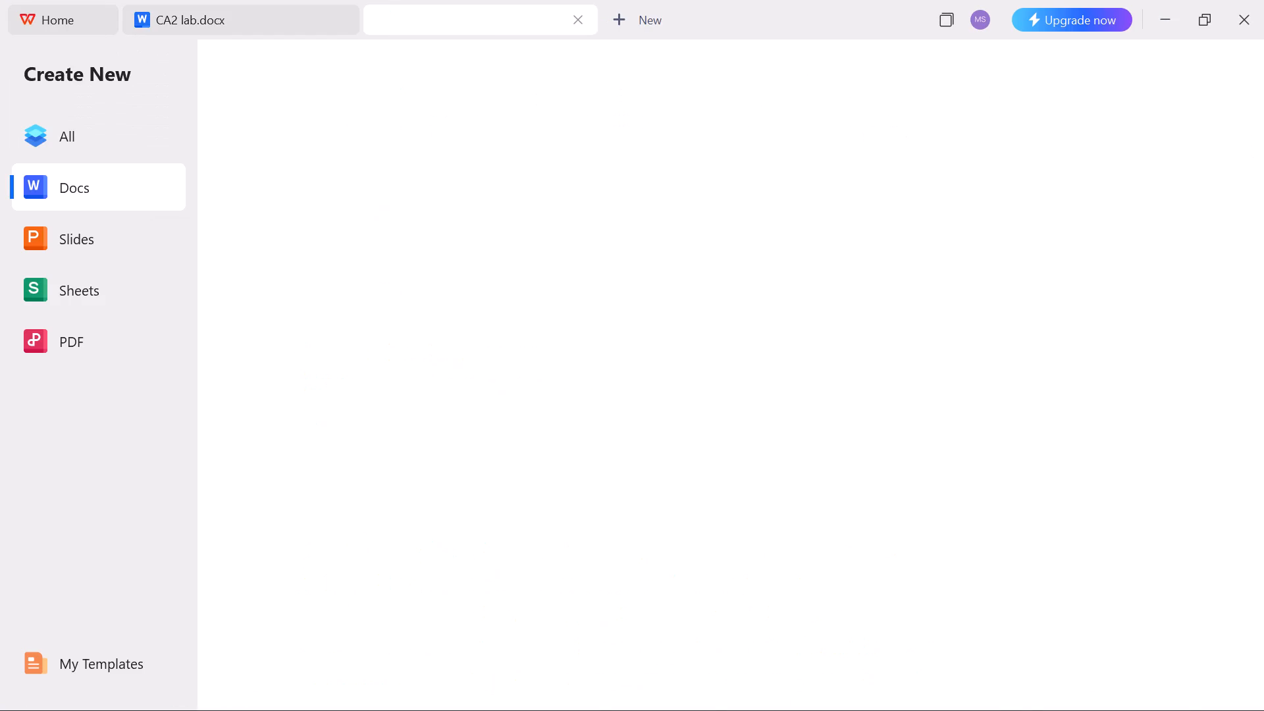
pyautogui.click(309, 213)
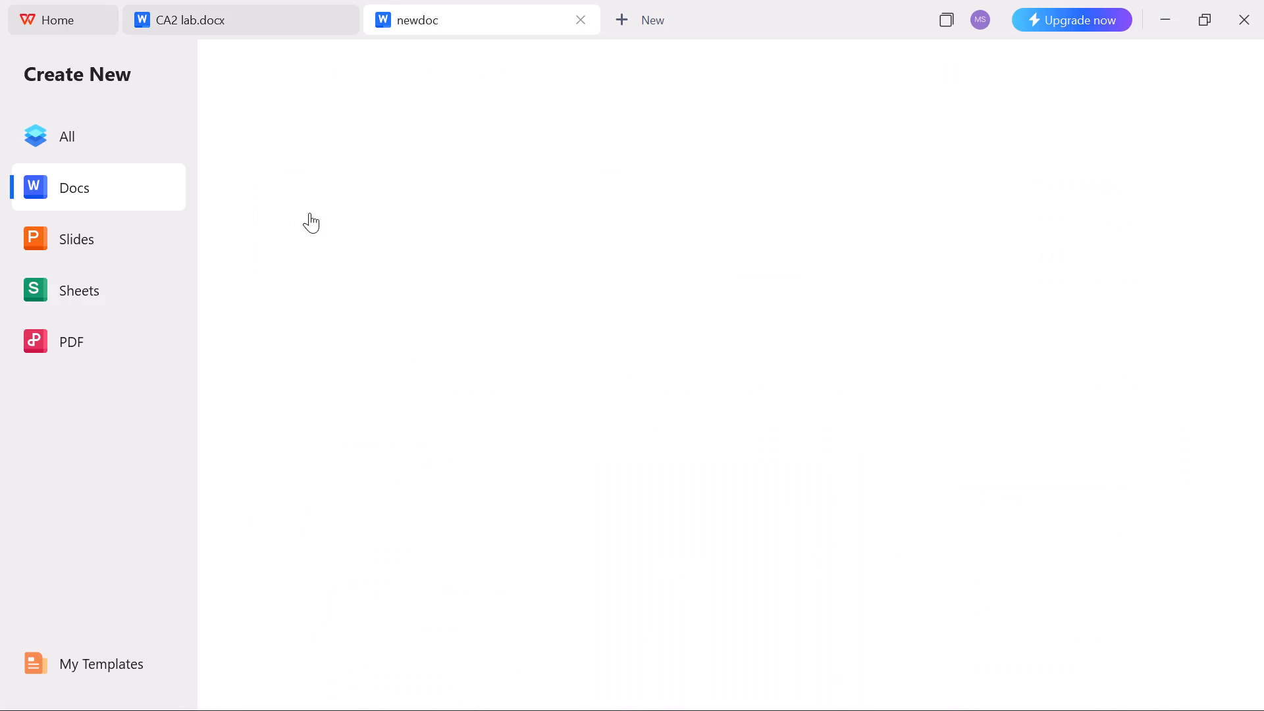
pyautogui.click(661, 444)
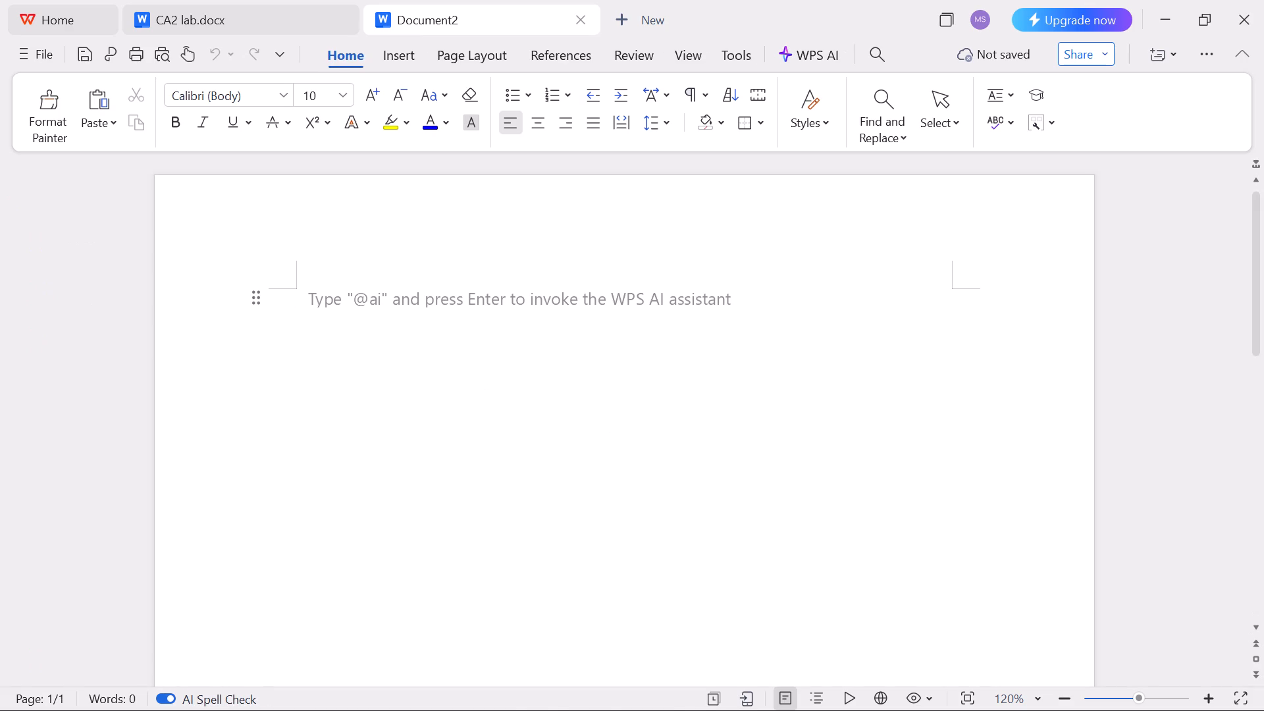
pyautogui.hotkey('ctrl', 'v')
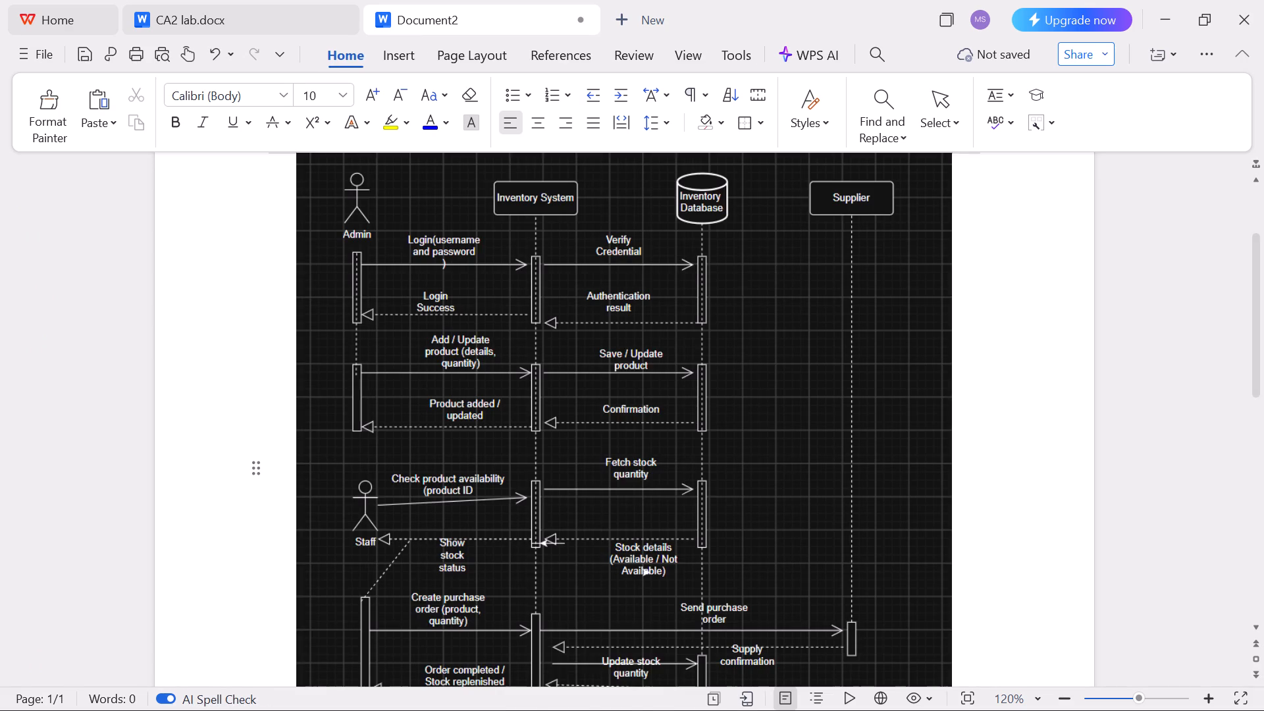
pyautogui.scroll(1, 695, 447)
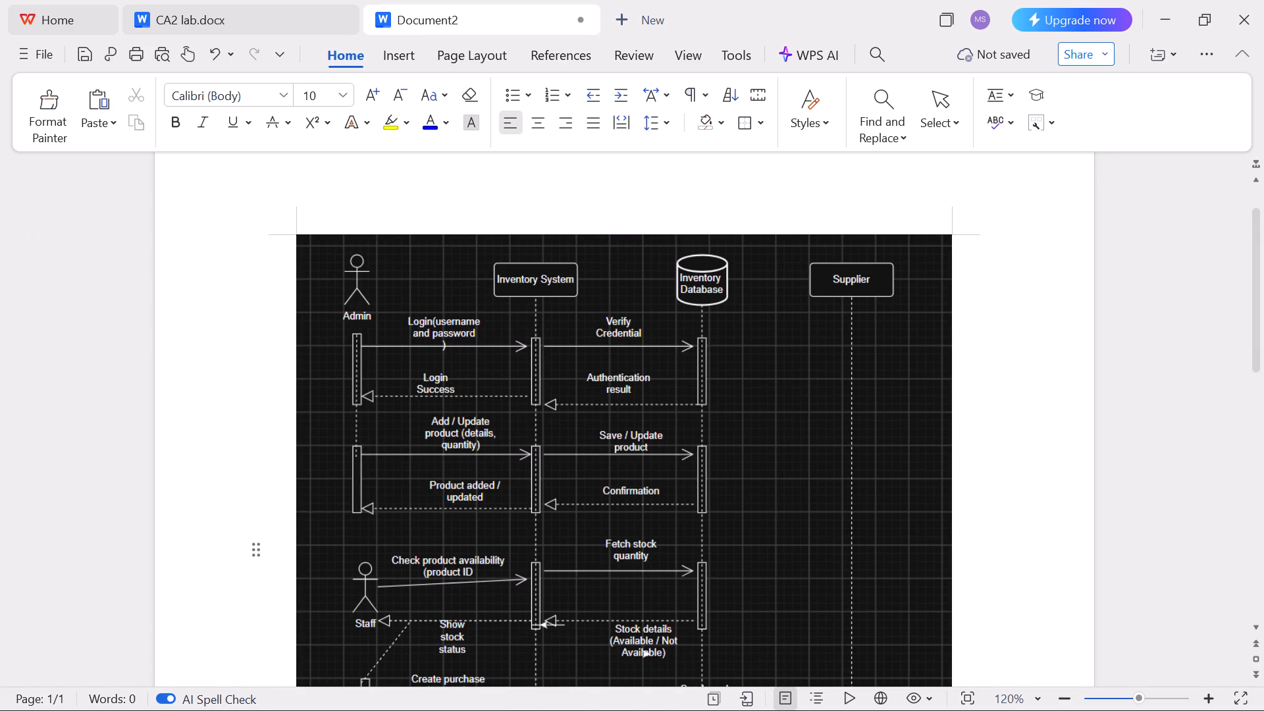
# Start saving the new document that contains the sequence diagram.
pyautogui.hotkey('ctrl', 's')
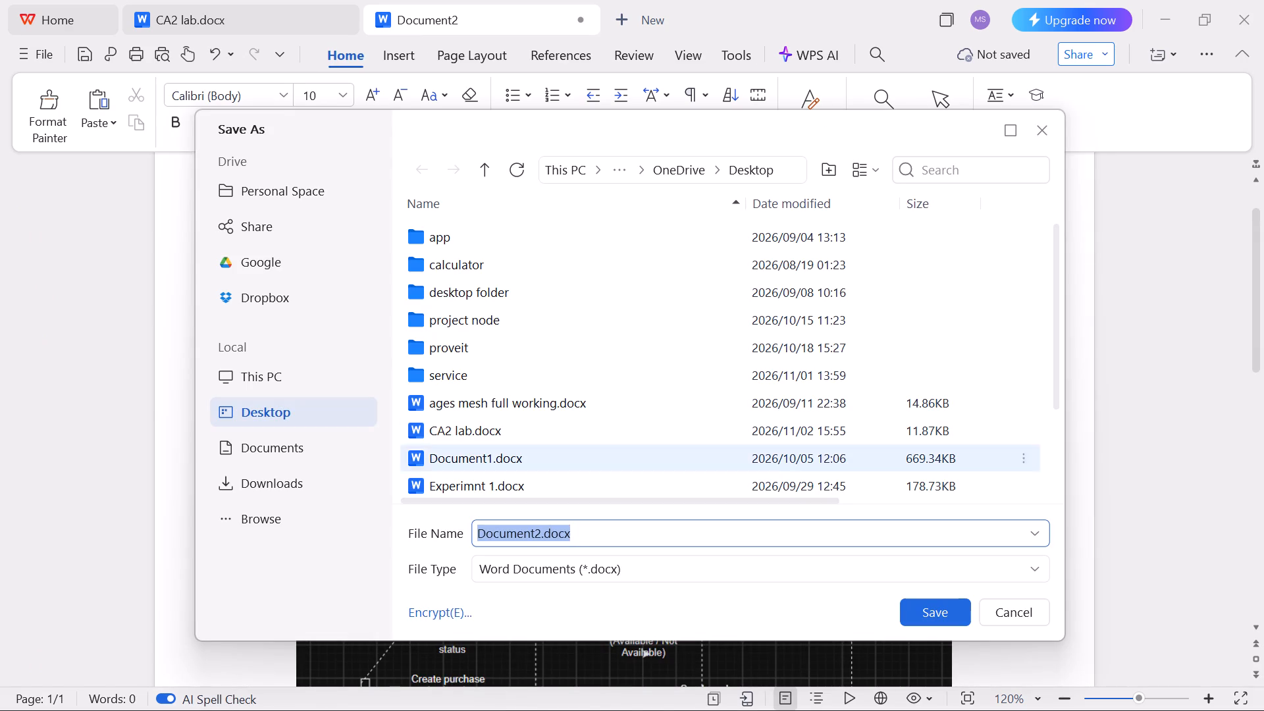
# Save the document to the Desktop as a Word document named "sequence".
pyautogui.press('BackSpace')
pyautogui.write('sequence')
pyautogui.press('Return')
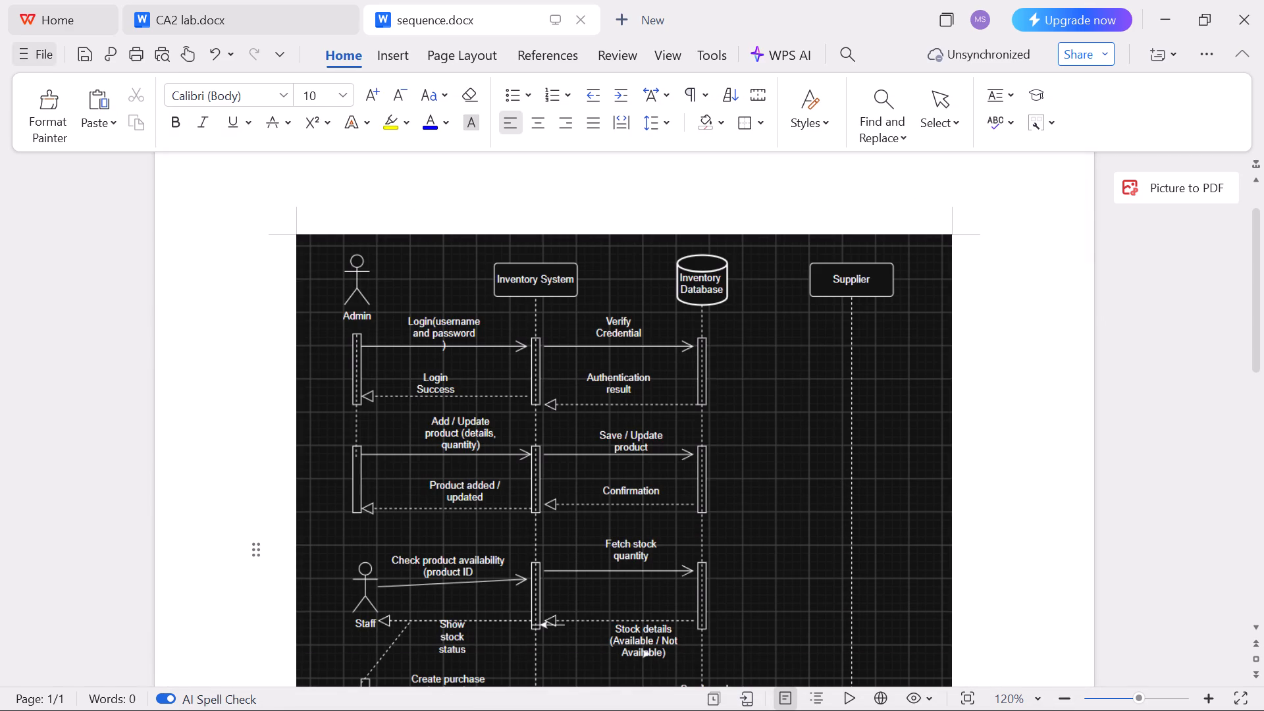
# Export sequence.docx as a Common PDF to the Downloads folder.
pyautogui.click(30, 60)
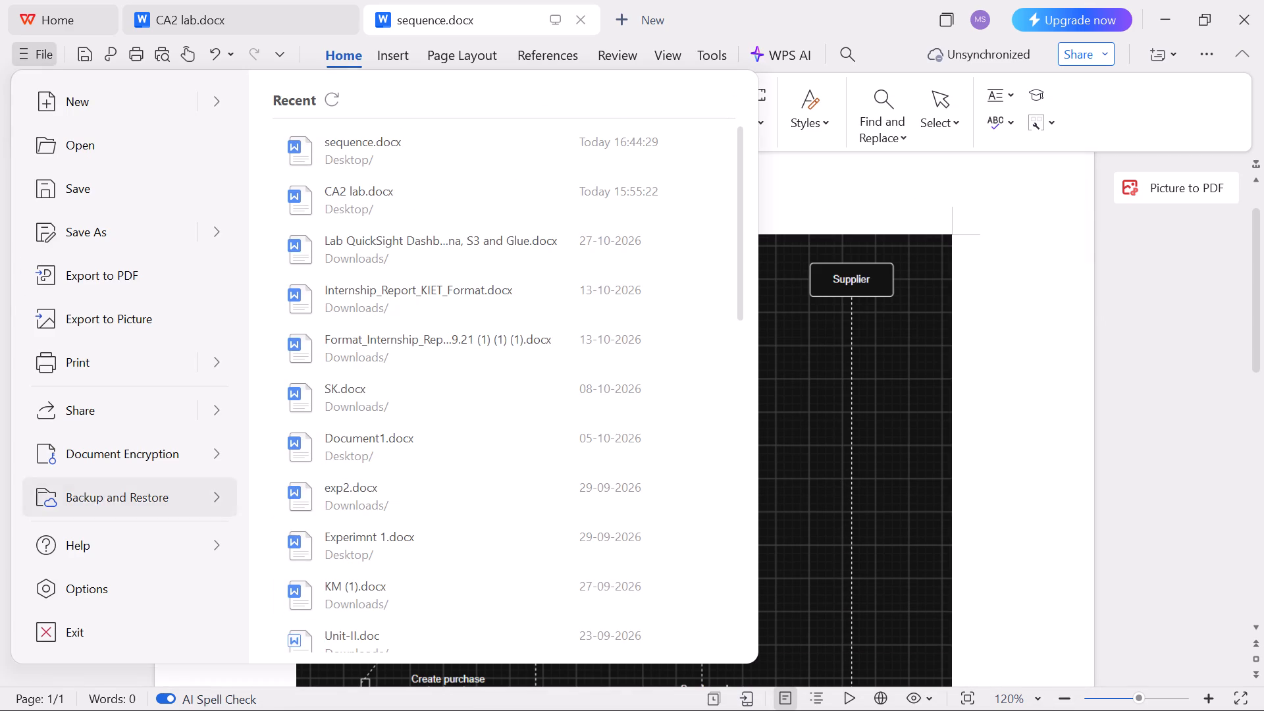
pyautogui.click(120, 278)
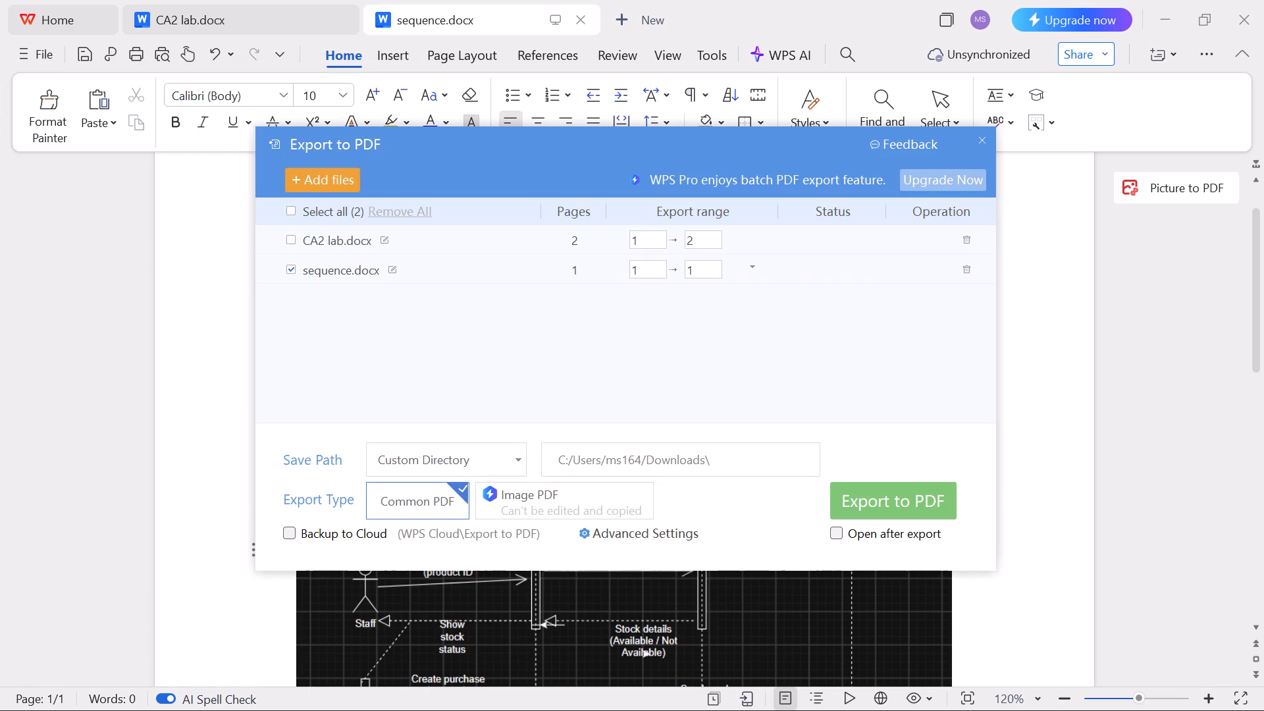
pyautogui.click(908, 491)
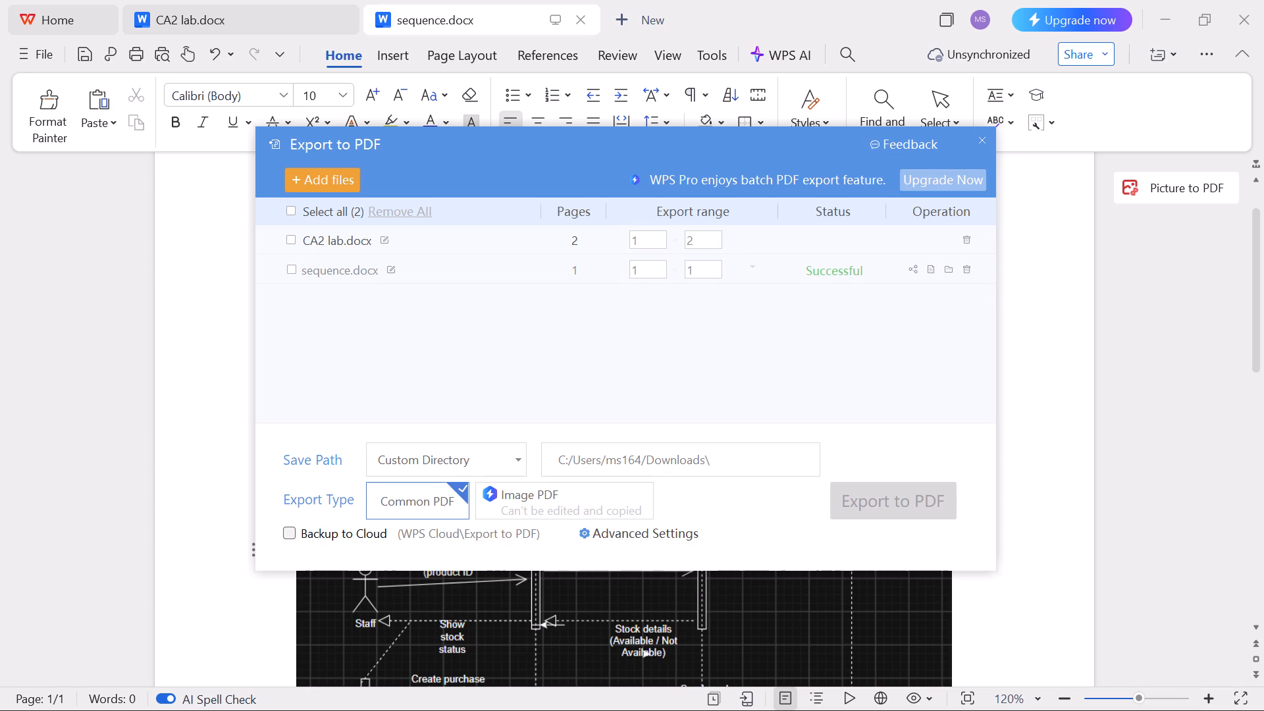
# Export sequence.docx to PDF again, overwriting the existing file, and close the export window.
pyautogui.click(291, 268)
pyautogui.click(872, 504)
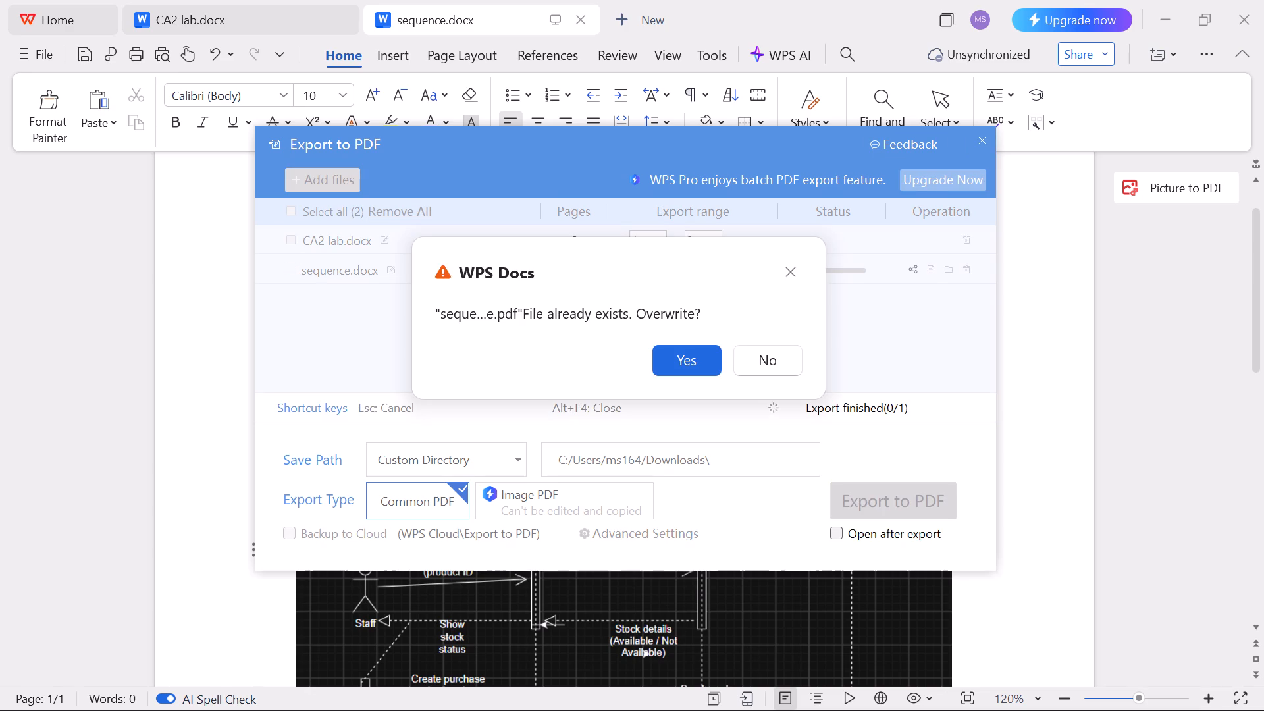
pyautogui.click(698, 355)
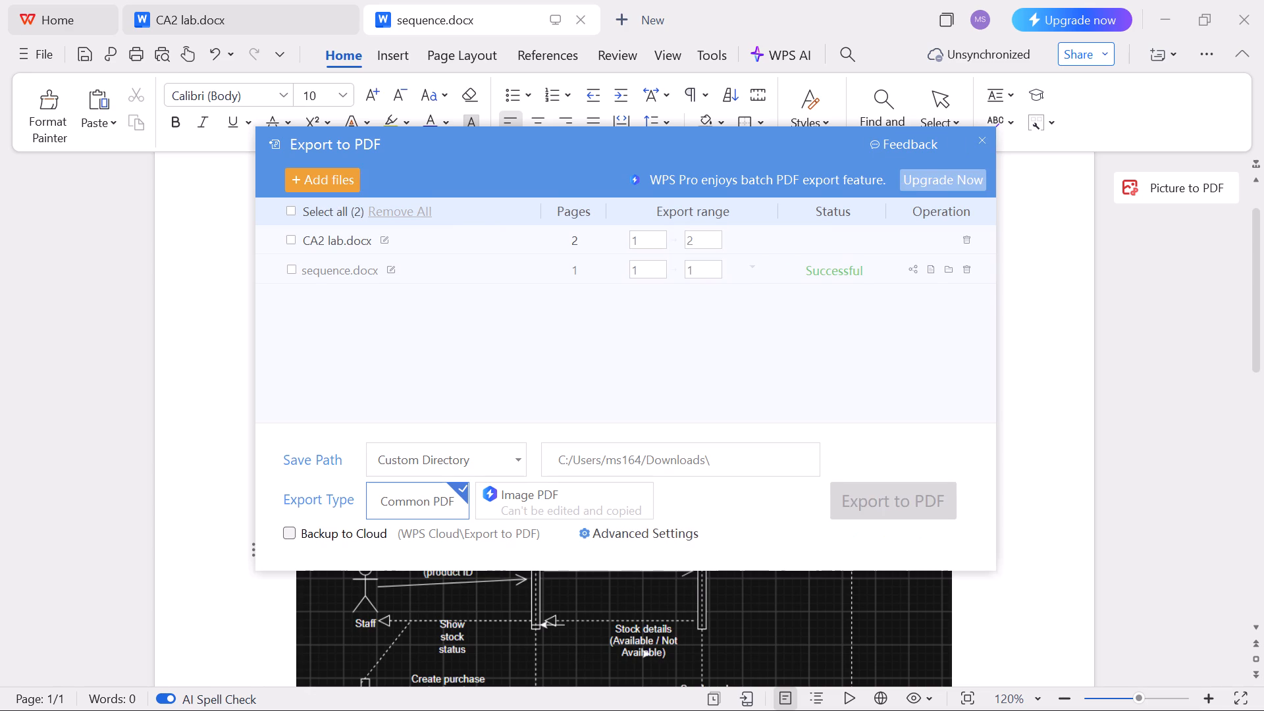
pyautogui.click(982, 134)
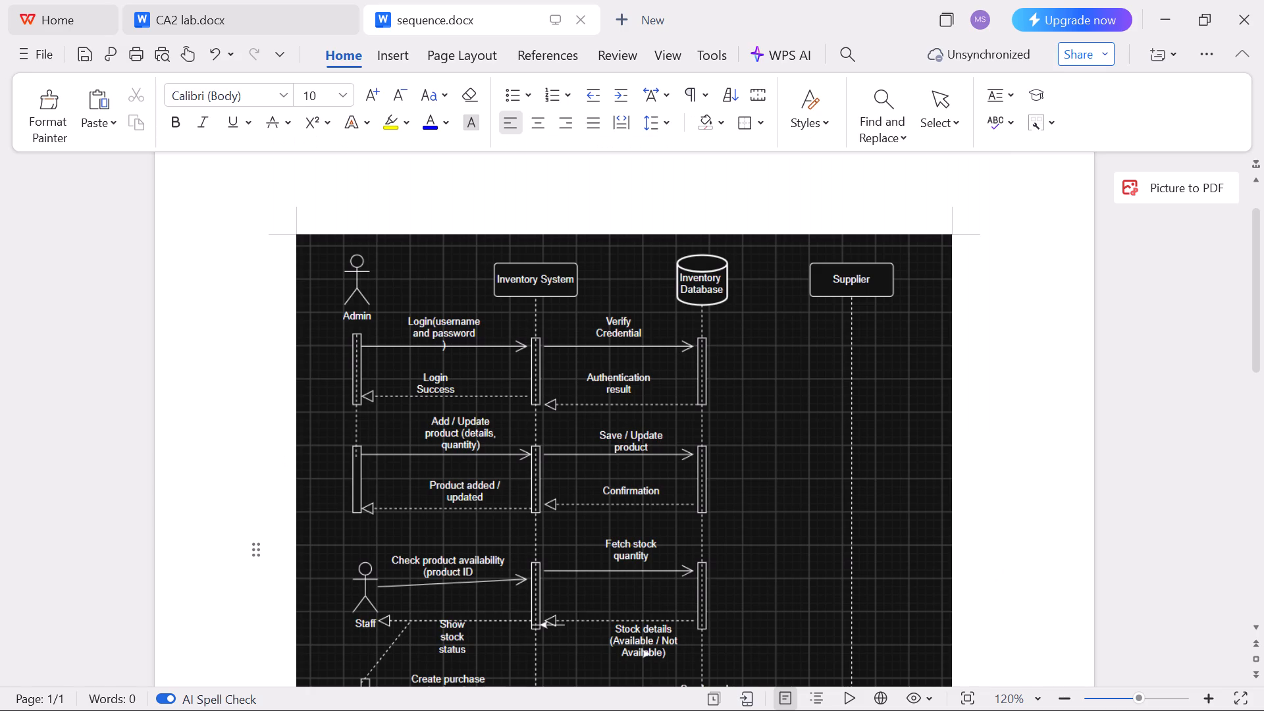
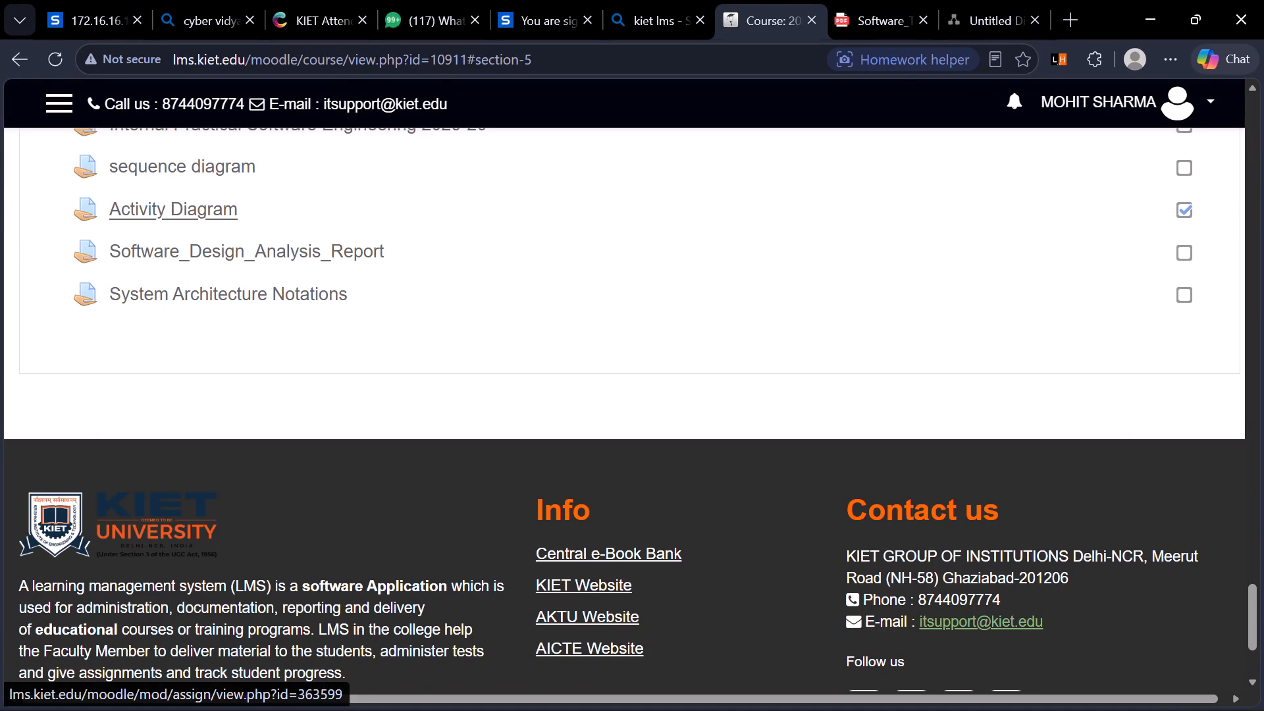
# Start a submission for the sequence diagram assignment and accept the own-work declaration.
pyautogui.scroll(1, 190, 255)
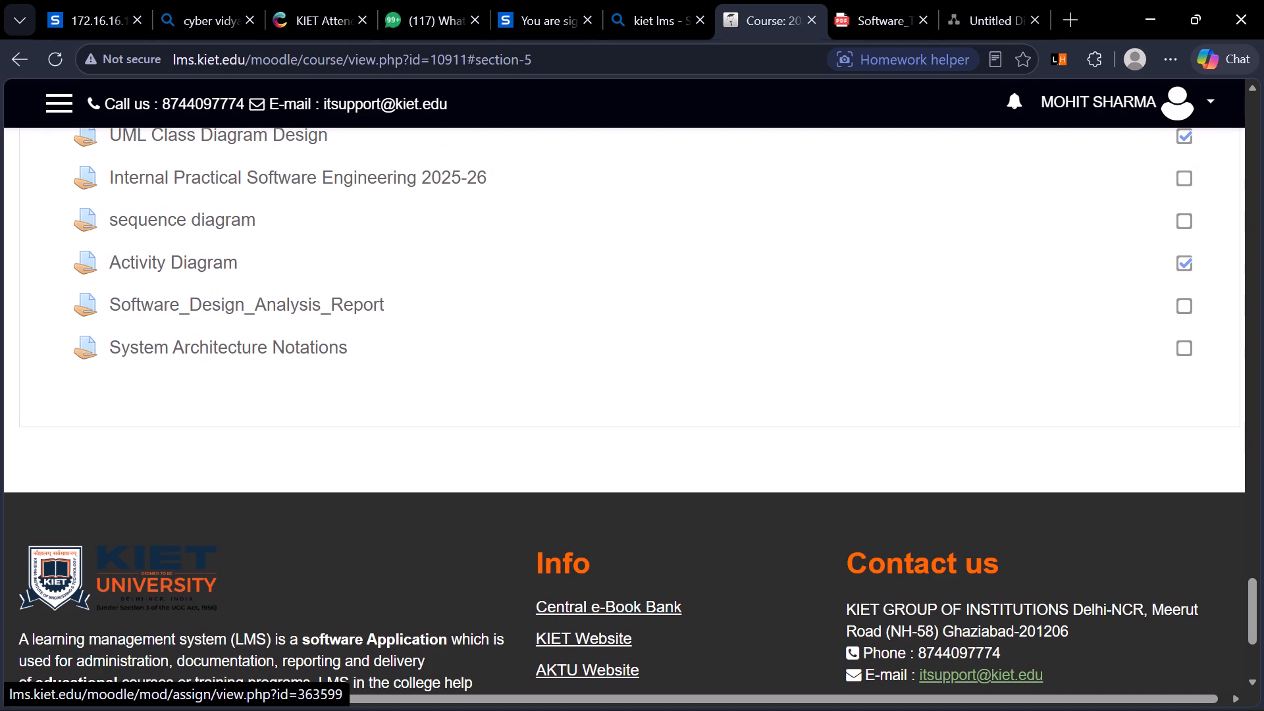
pyautogui.click(186, 233)
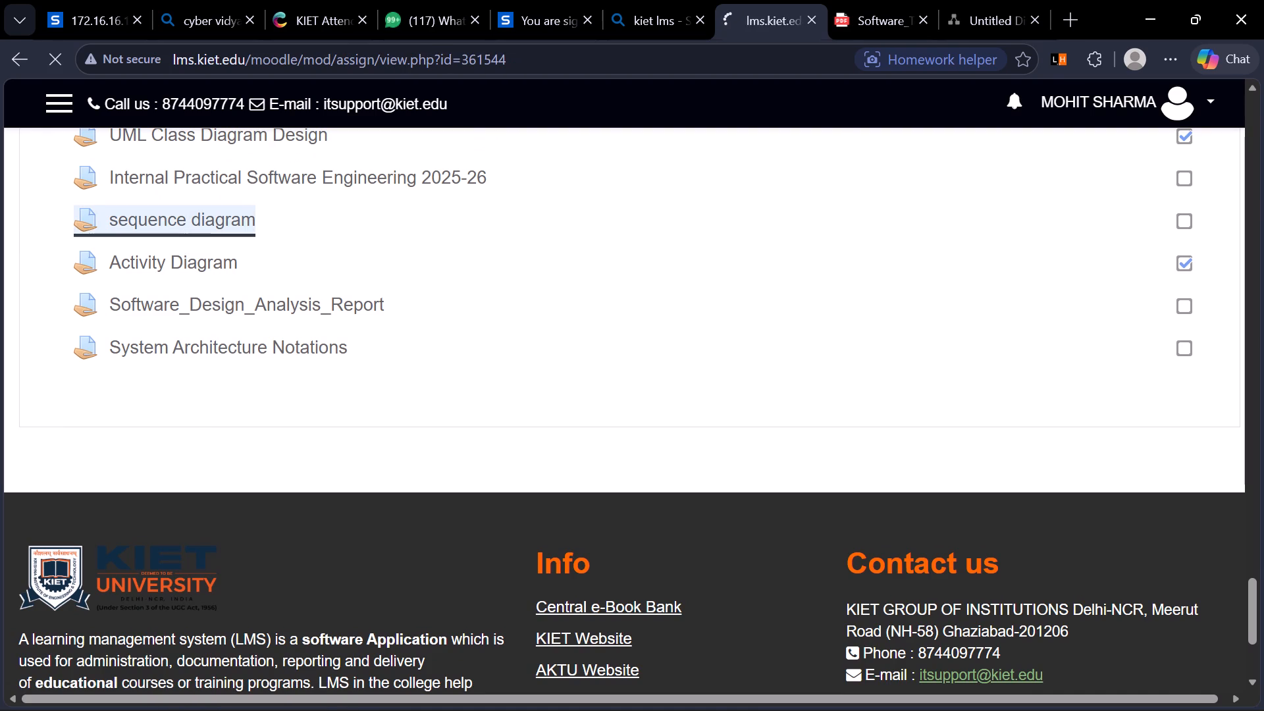
pyautogui.scroll(-2, 270, 517)
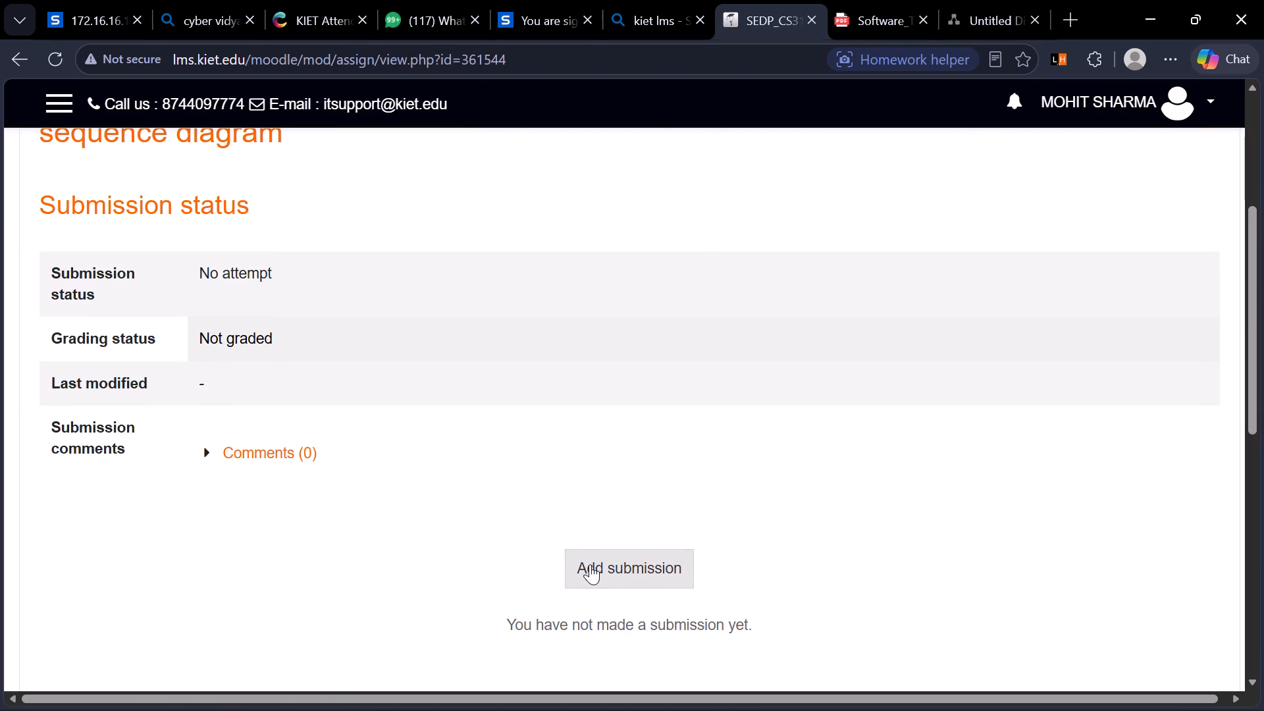
pyautogui.click(590, 564)
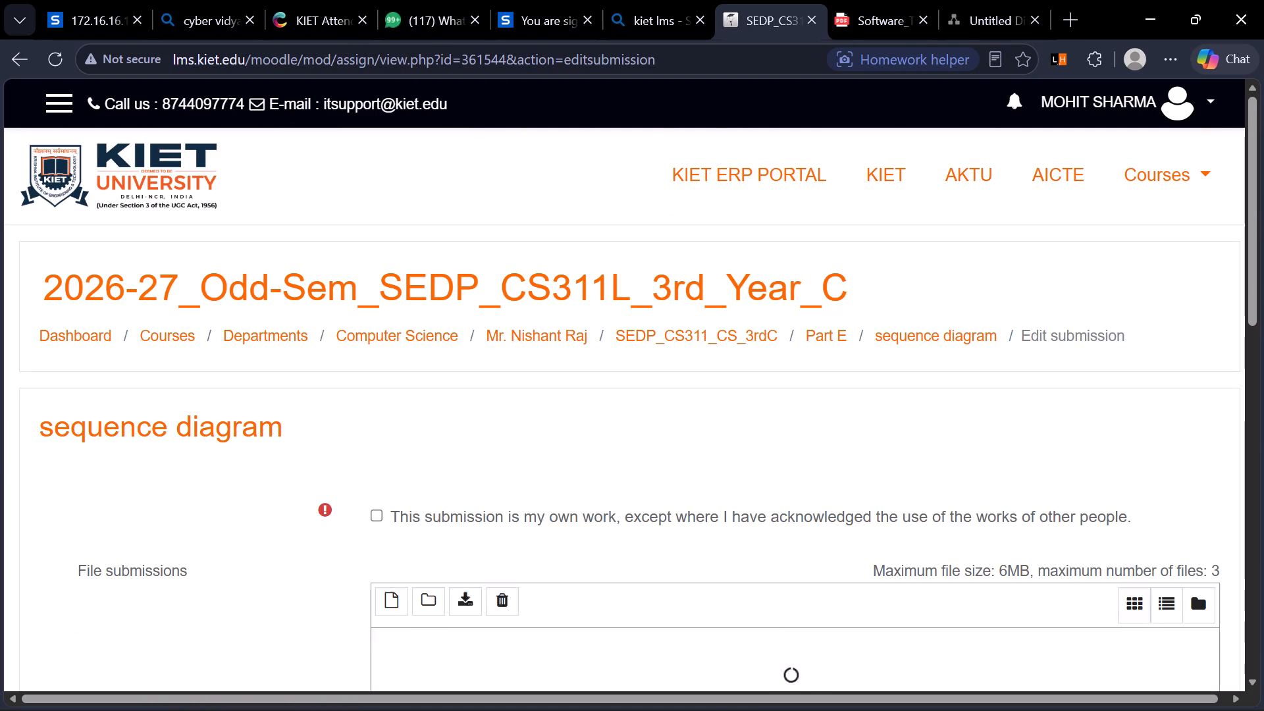
pyautogui.click(375, 515)
pyautogui.scroll(-1, 375, 515)
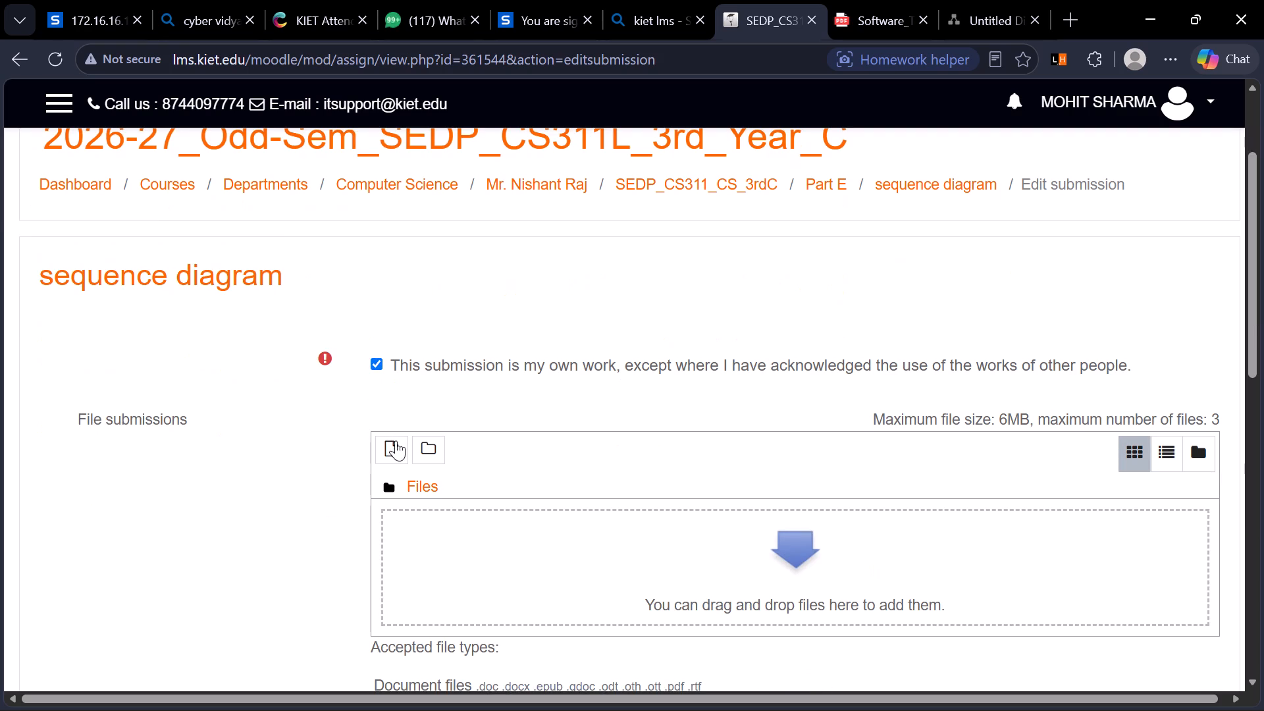
# Upload sequence.pdf from the Downloads folder as the submission file and save the sequence diagram submission.
pyautogui.click(393, 446)
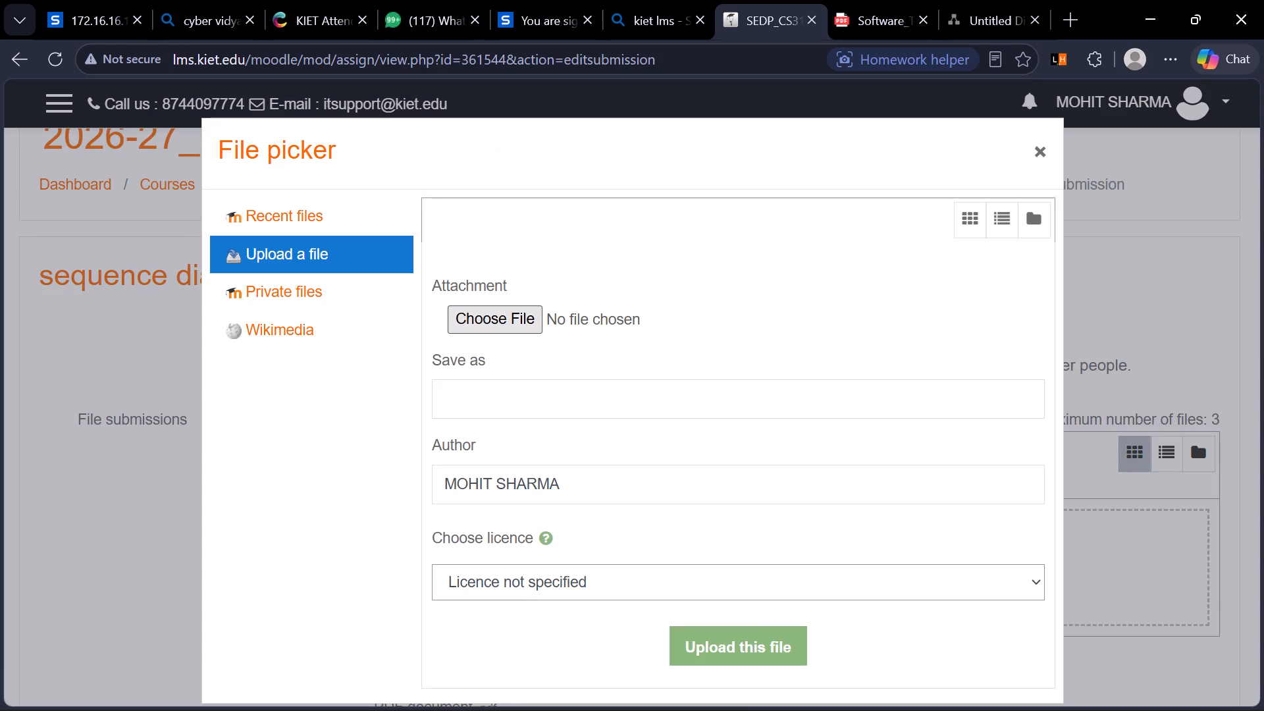
pyautogui.click(486, 325)
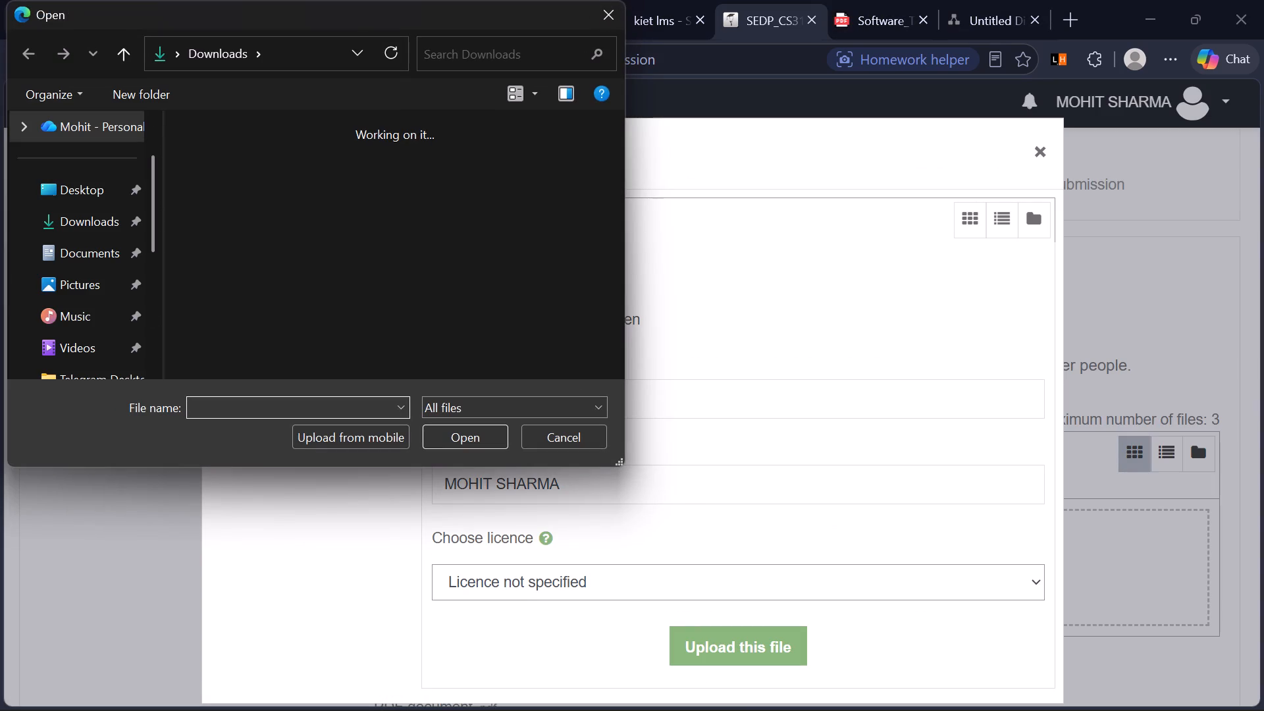
pyautogui.tripleClick(240, 173)
pyautogui.click(240, 173)
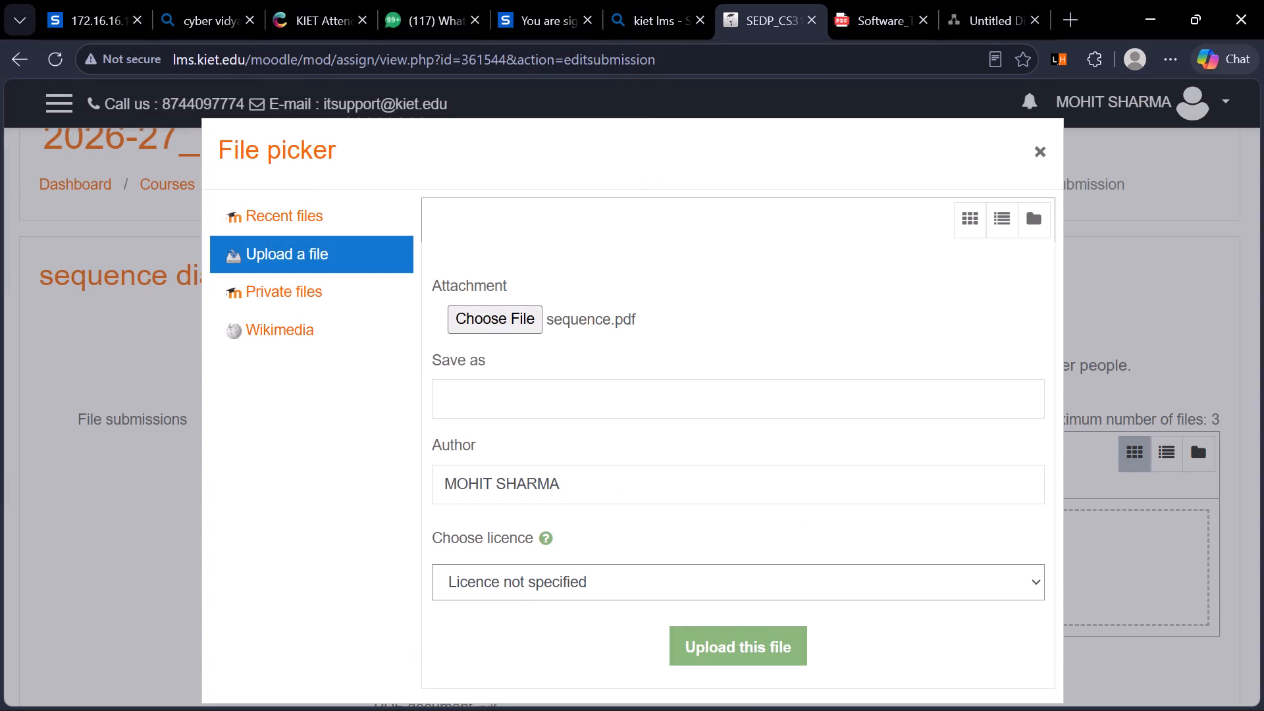
pyautogui.scroll(-1, 639, 438)
pyautogui.click(699, 635)
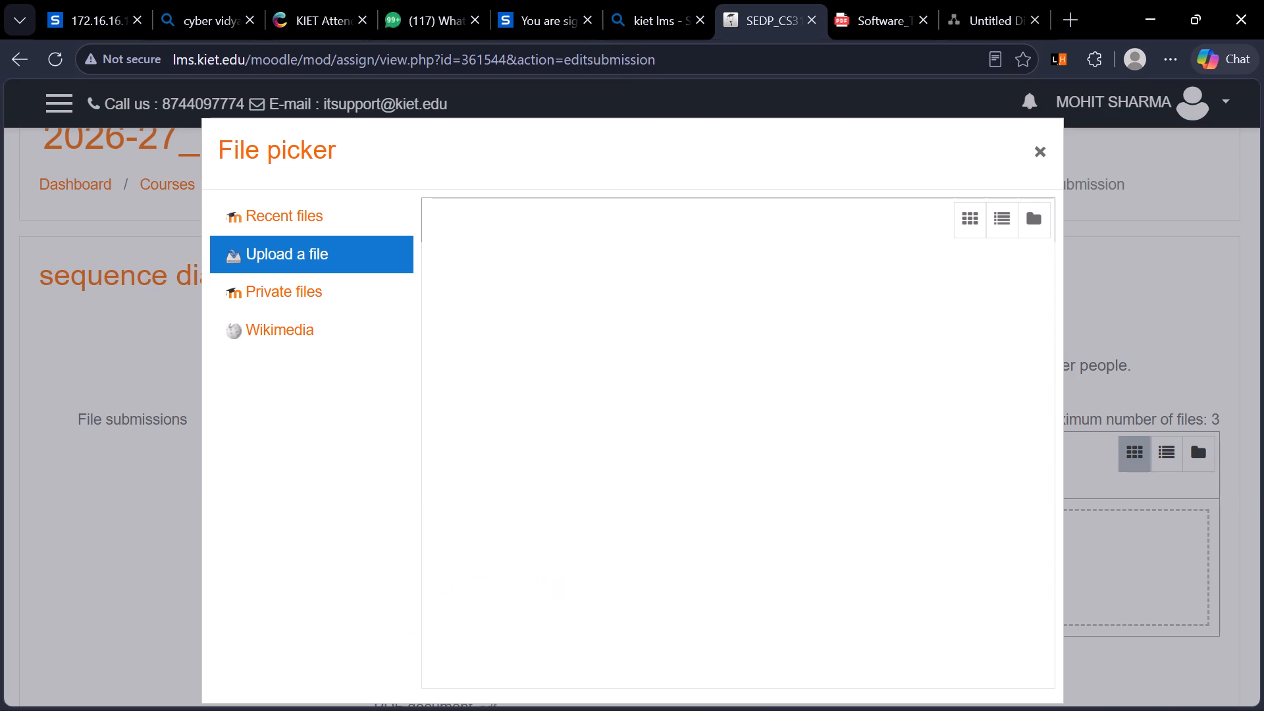
pyautogui.scroll(-1, 699, 635)
pyautogui.click(449, 616)
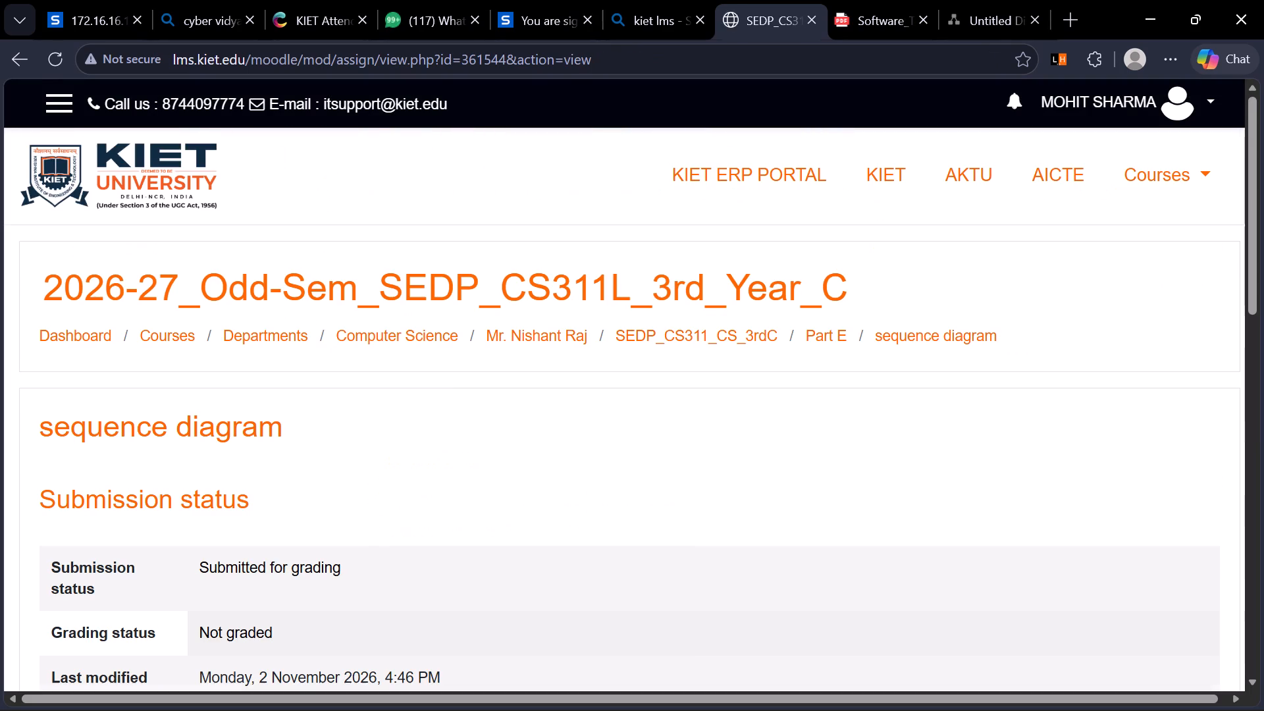
pyautogui.scroll(-3, 442, 618)
pyautogui.scroll(3, 442, 618)
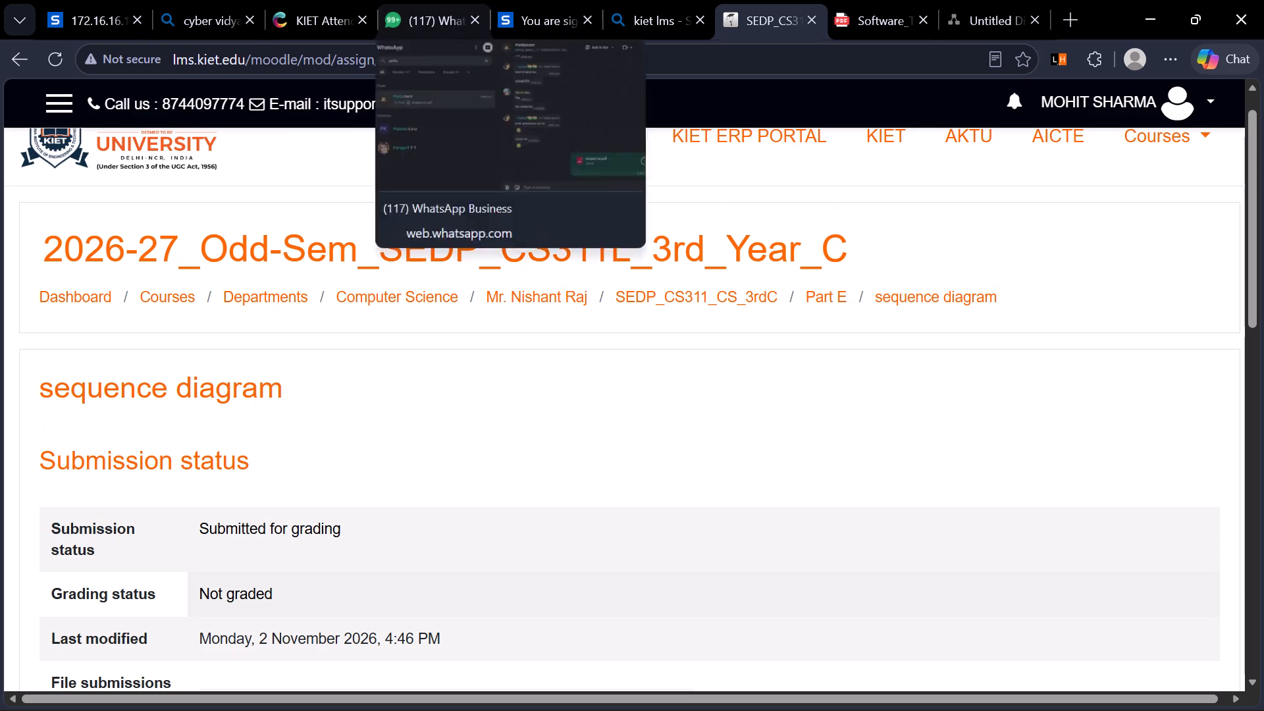
# Switch to WPS Office and create another blank text document.
pyautogui.click(775, 694)
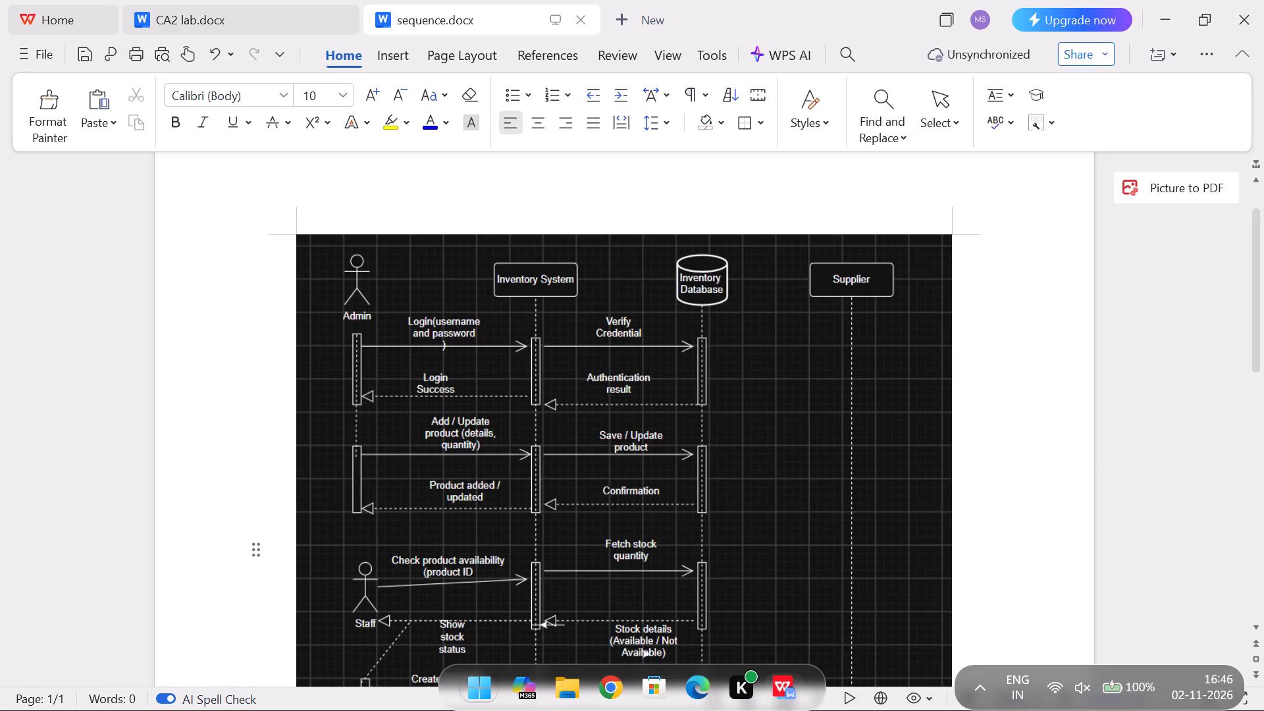
pyautogui.click(637, 11)
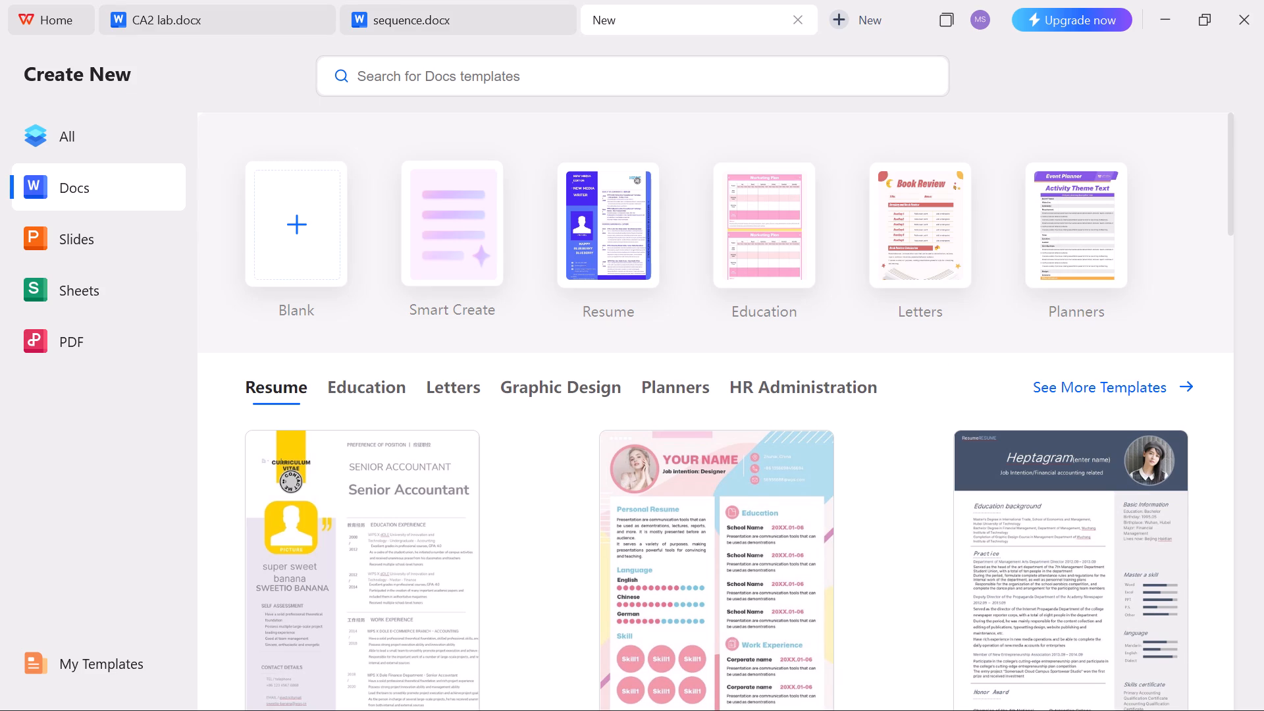
pyautogui.click(288, 237)
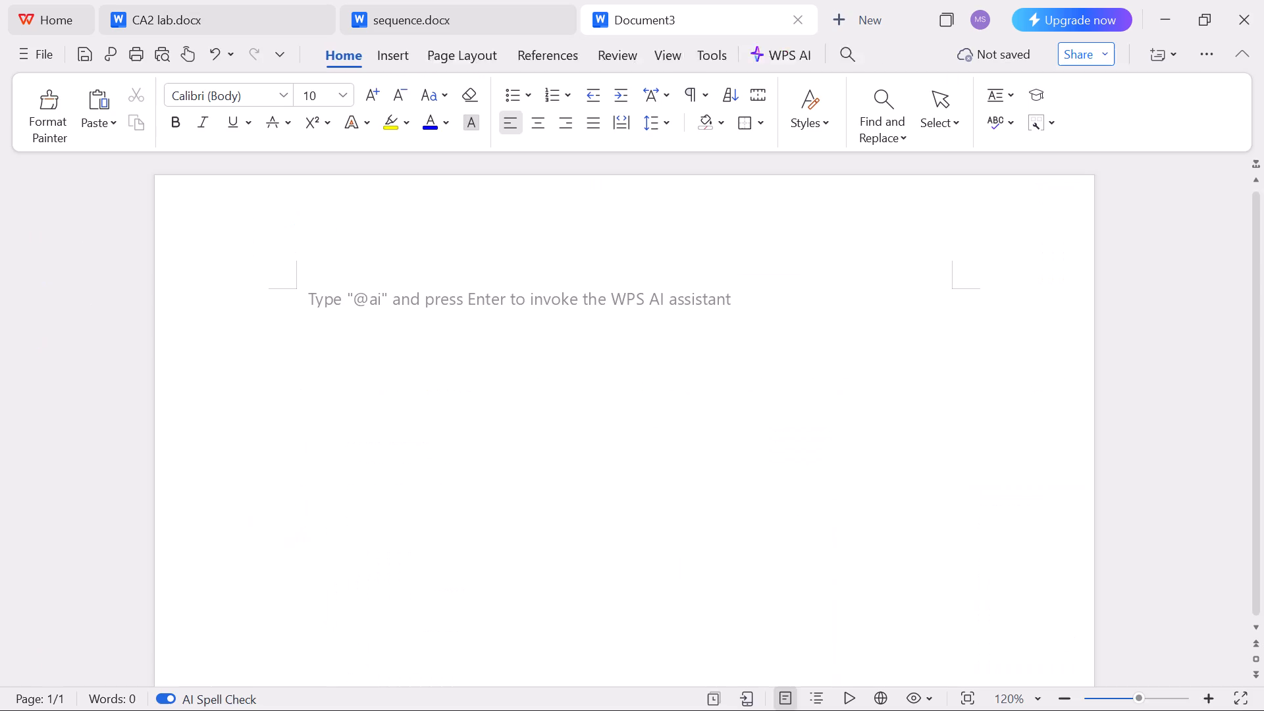
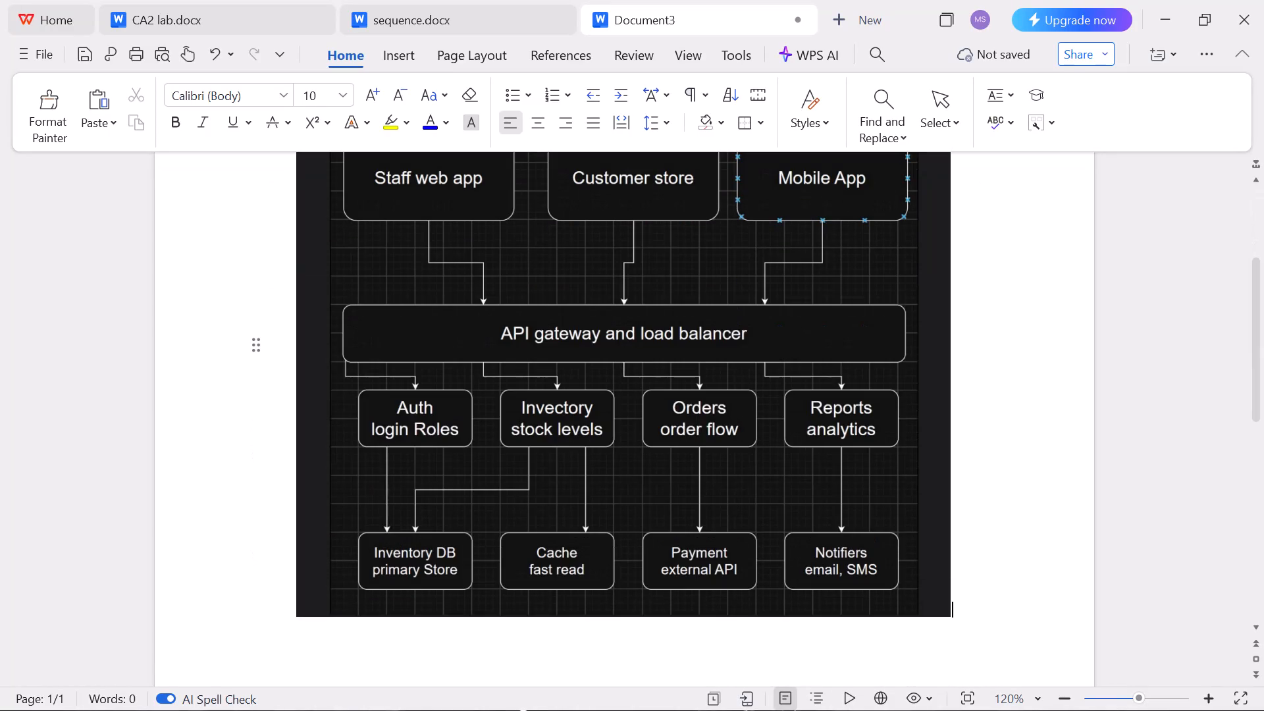
# Save the new document to the Desktop as a Word document named "system architecture".
pyautogui.hotkey('ctrl', 's')
pyautogui.press('BackSpace')
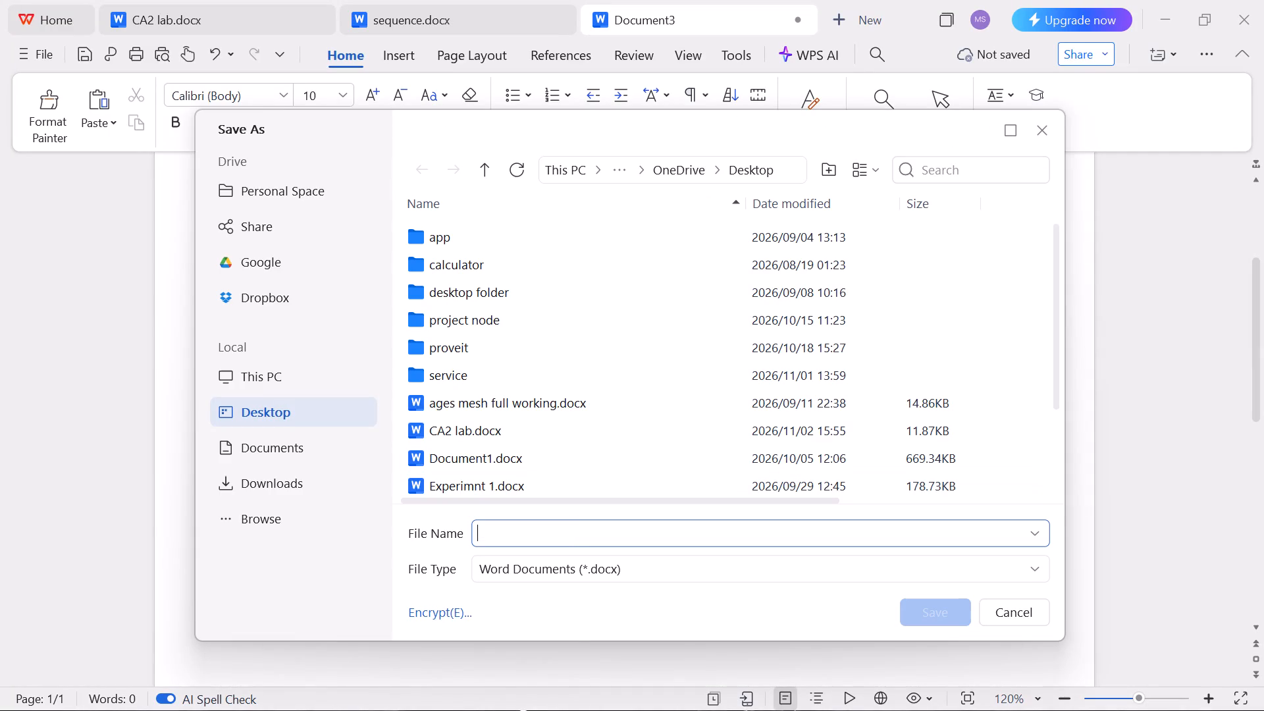
pyautogui.write('system architecture')
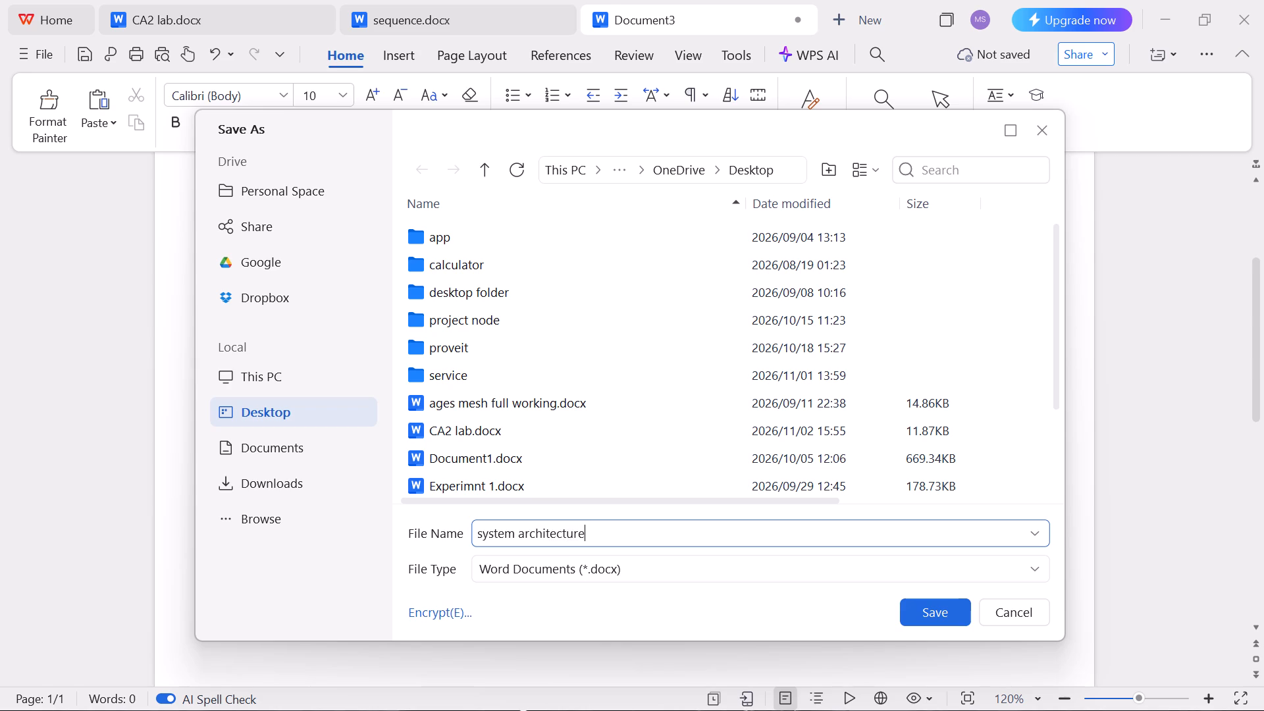
pyautogui.press('Return')
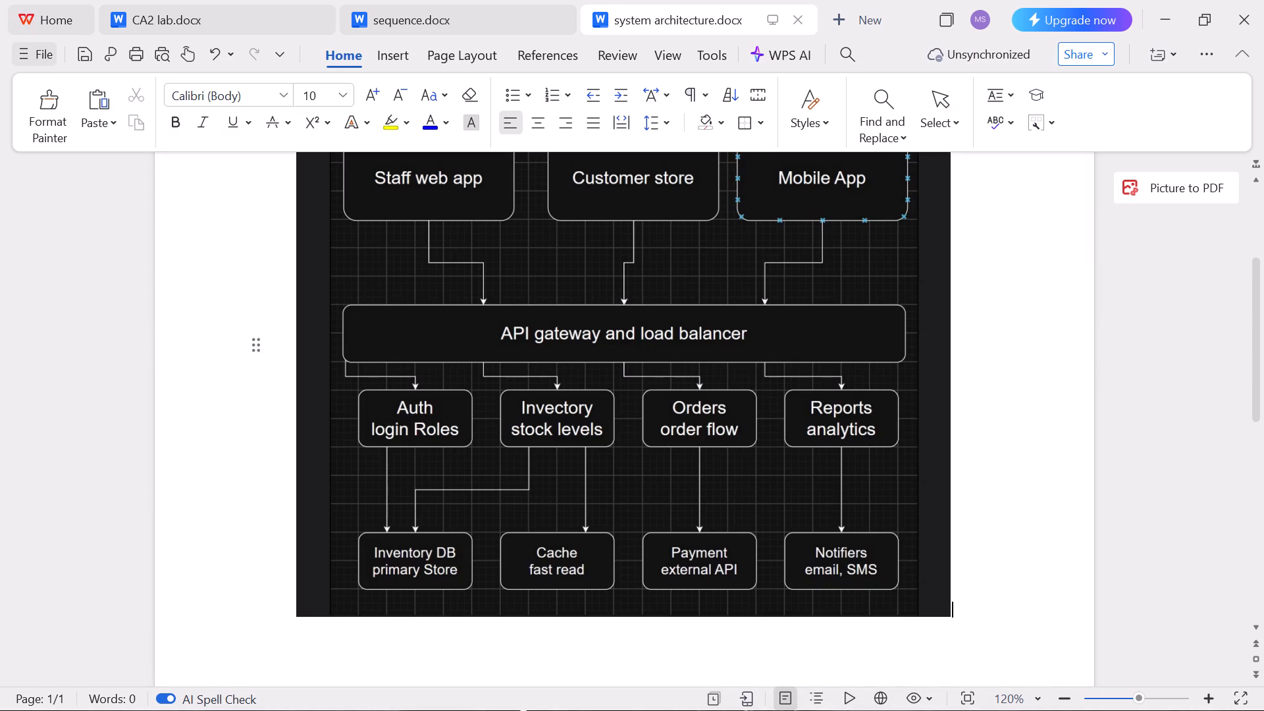
# Export system architecture.docx as a common PDF to the Downloads folder and close the export dialog.
pyautogui.click(24, 45)
pyautogui.click(101, 288)
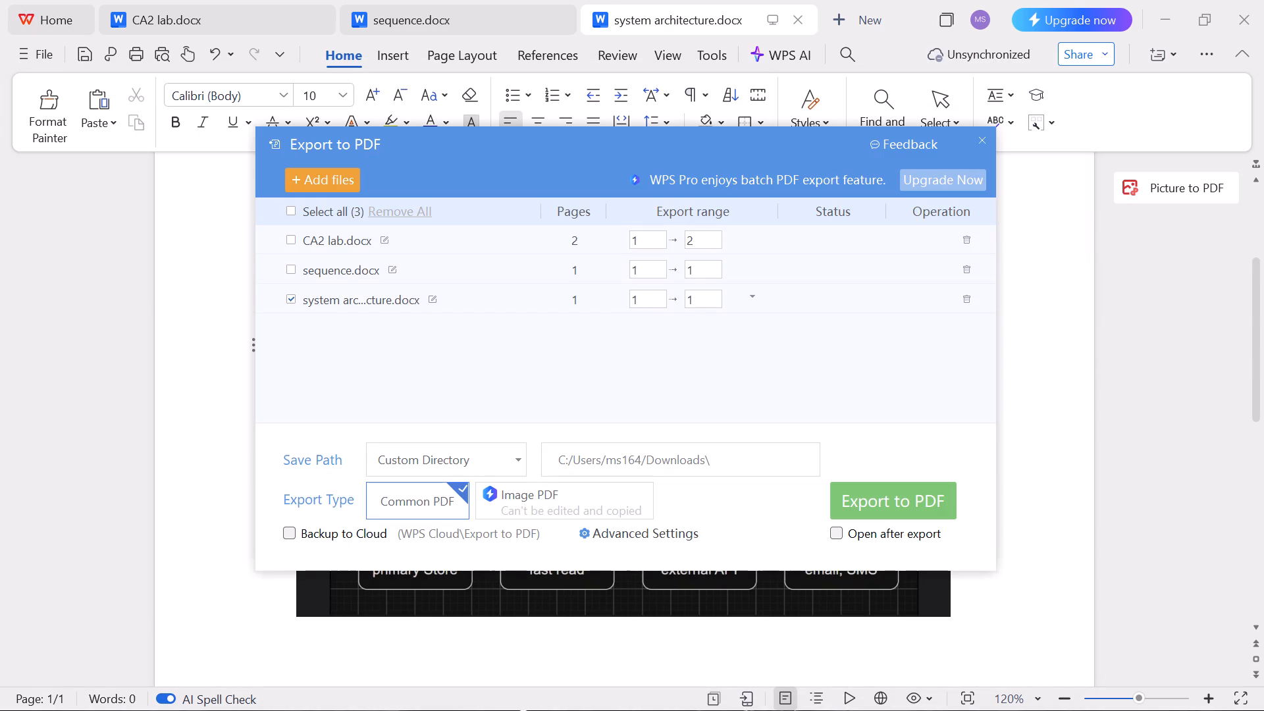
pyautogui.click(916, 499)
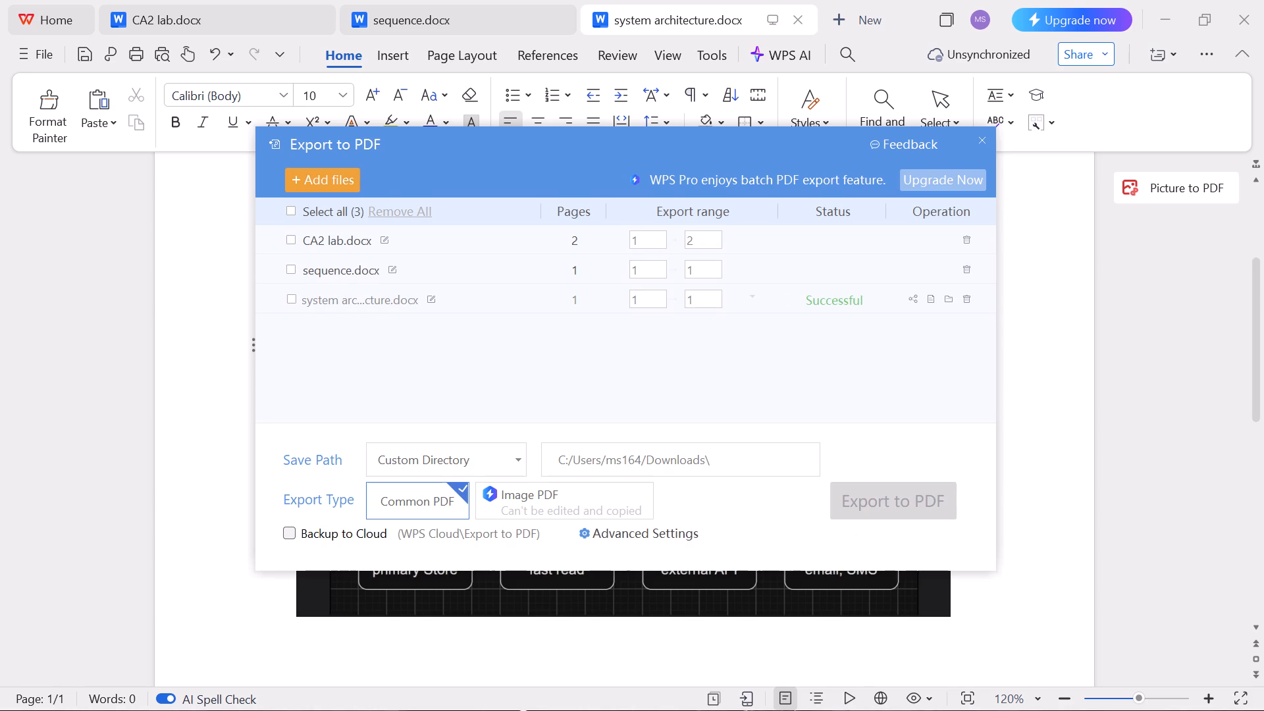
pyautogui.click(984, 144)
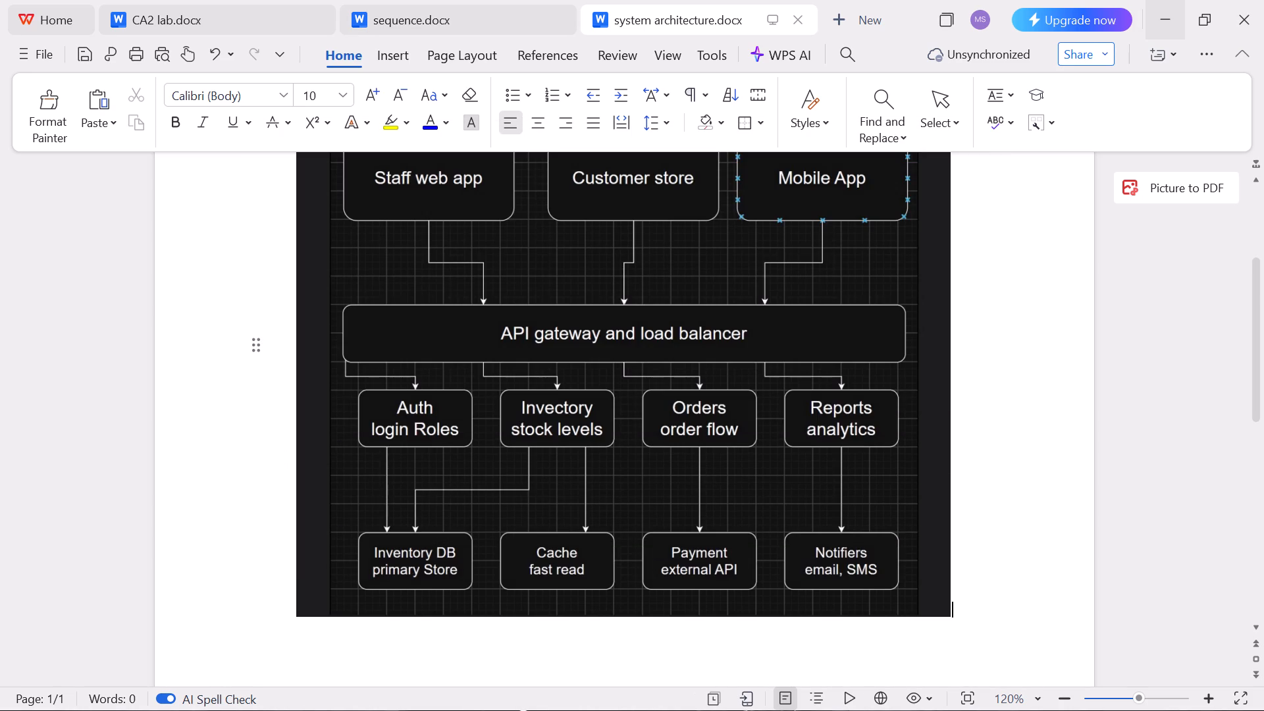
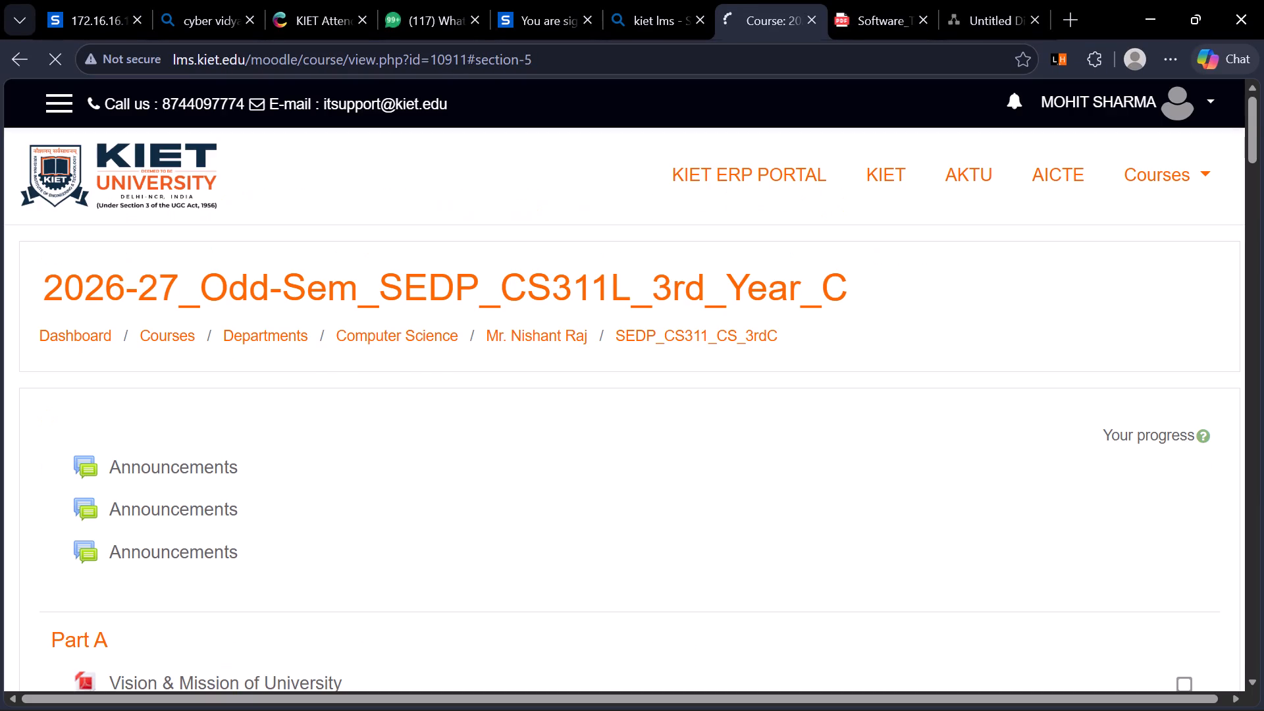
# Open the System Architecture Notations assignment from the SEDP course page and start a new submission for it.
pyautogui.click(813, 253)
pyautogui.scroll(-9, 813, 253)
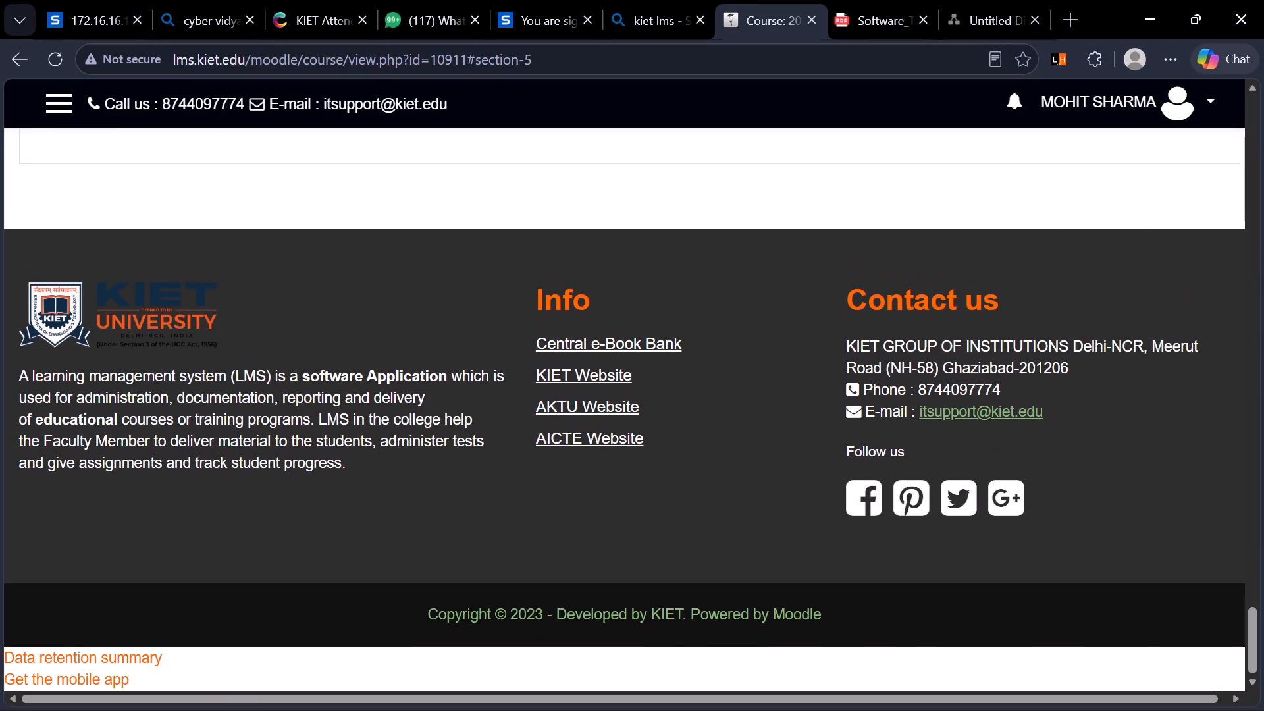
pyautogui.scroll(2, 650, 425)
pyautogui.click(270, 298)
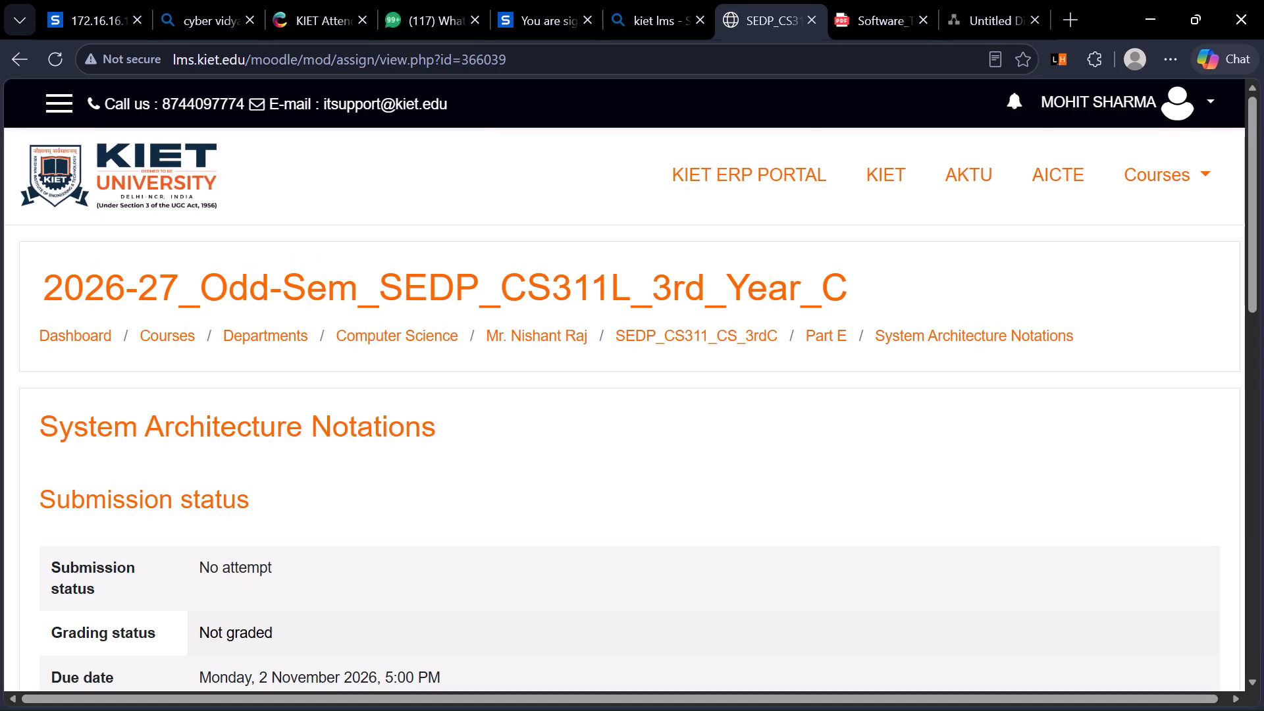
pyautogui.scroll(-3, 527, 448)
pyautogui.click(623, 530)
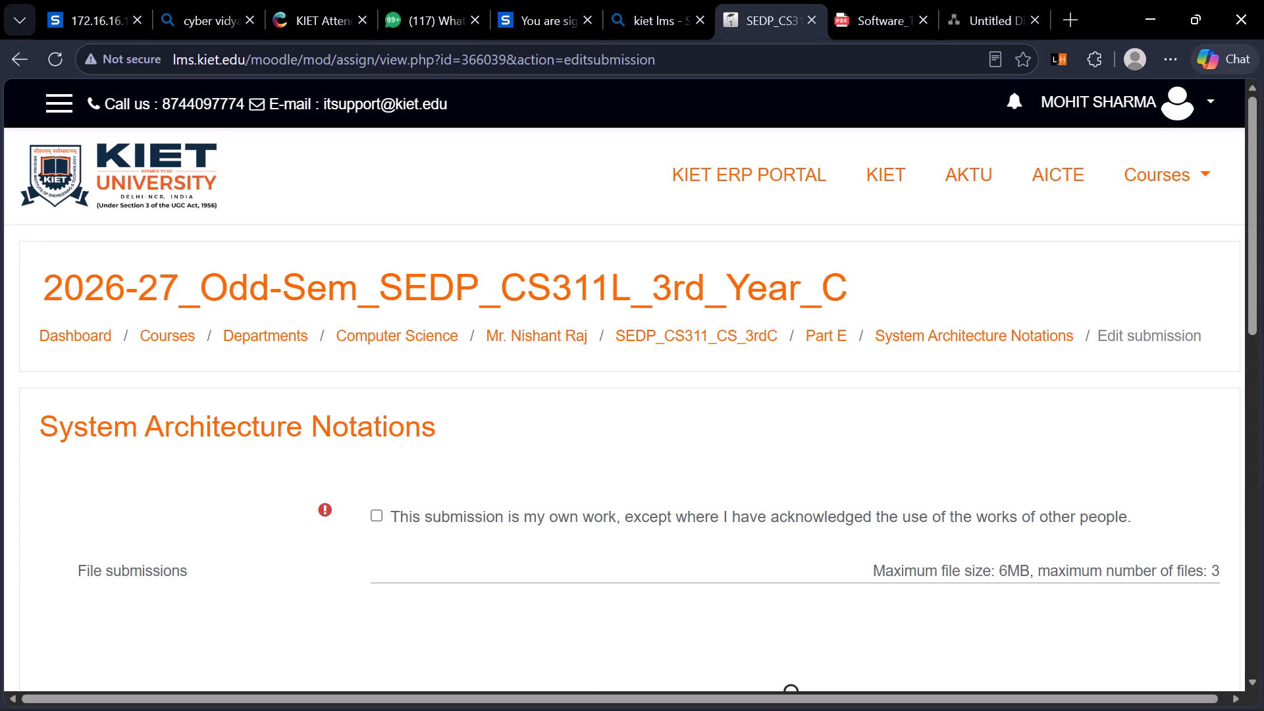
# Accept the statement that the submission is the student's own work.
pyautogui.scroll(-1, 596, 510)
pyautogui.click(375, 369)
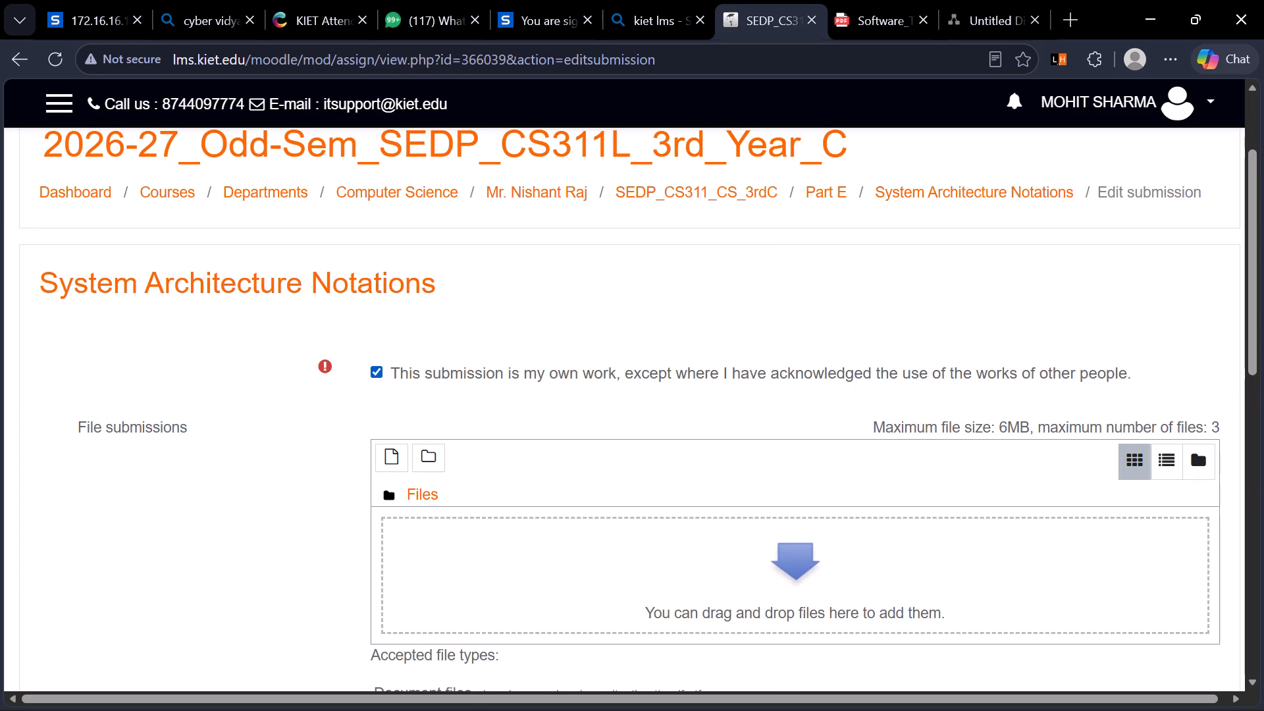
# Upload system architecture.pdf from the Downloads folder to the assignment's file submissions.
pyautogui.click(398, 467)
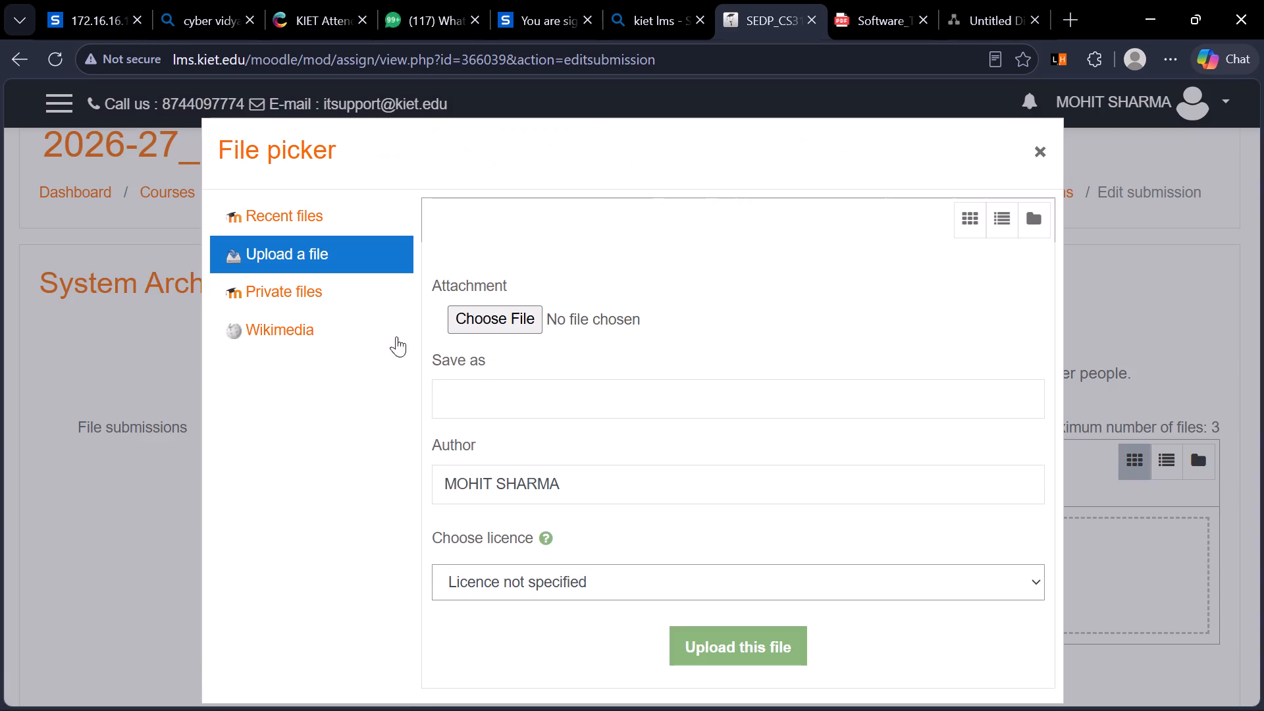
pyautogui.click(467, 329)
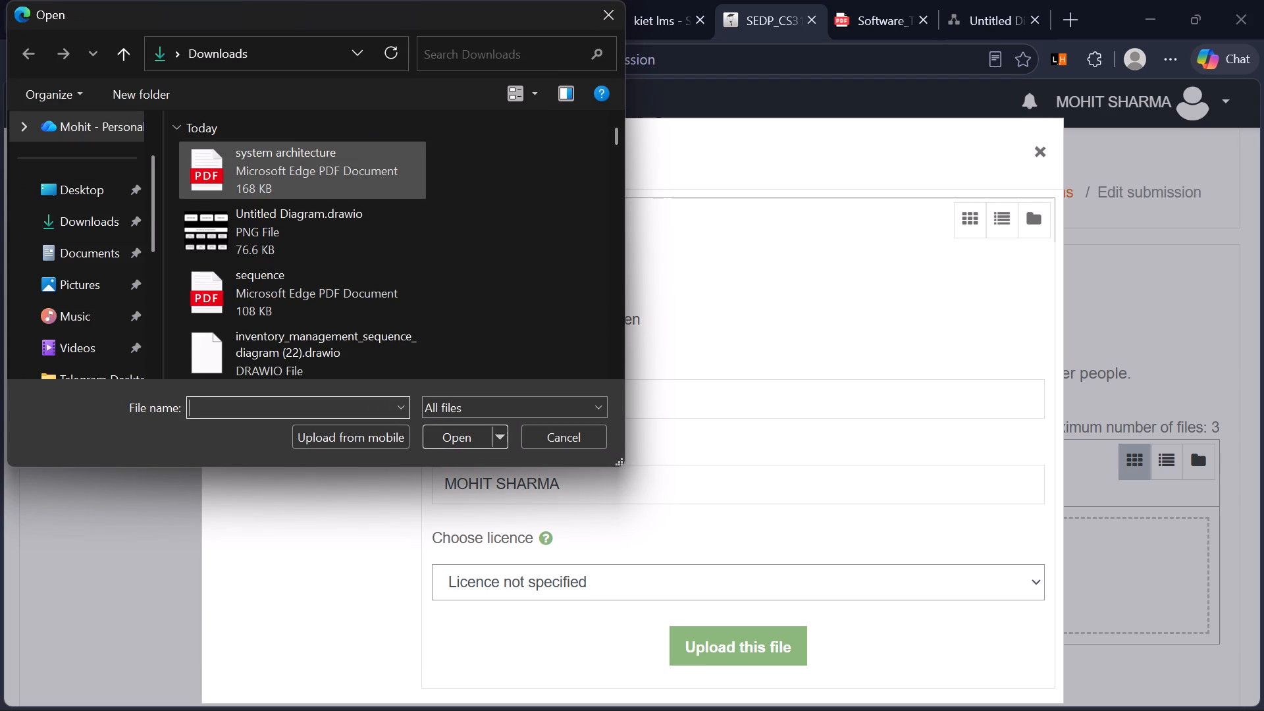
pyautogui.tripleClick(254, 156)
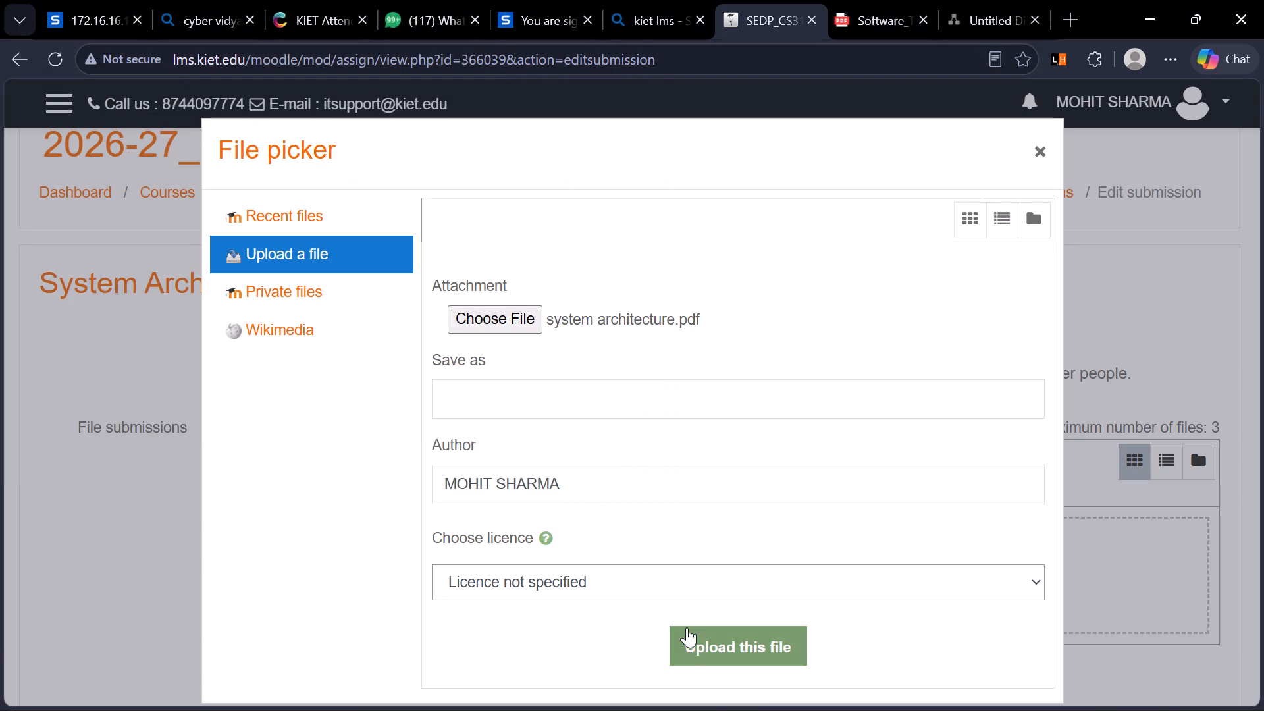
pyautogui.click(687, 631)
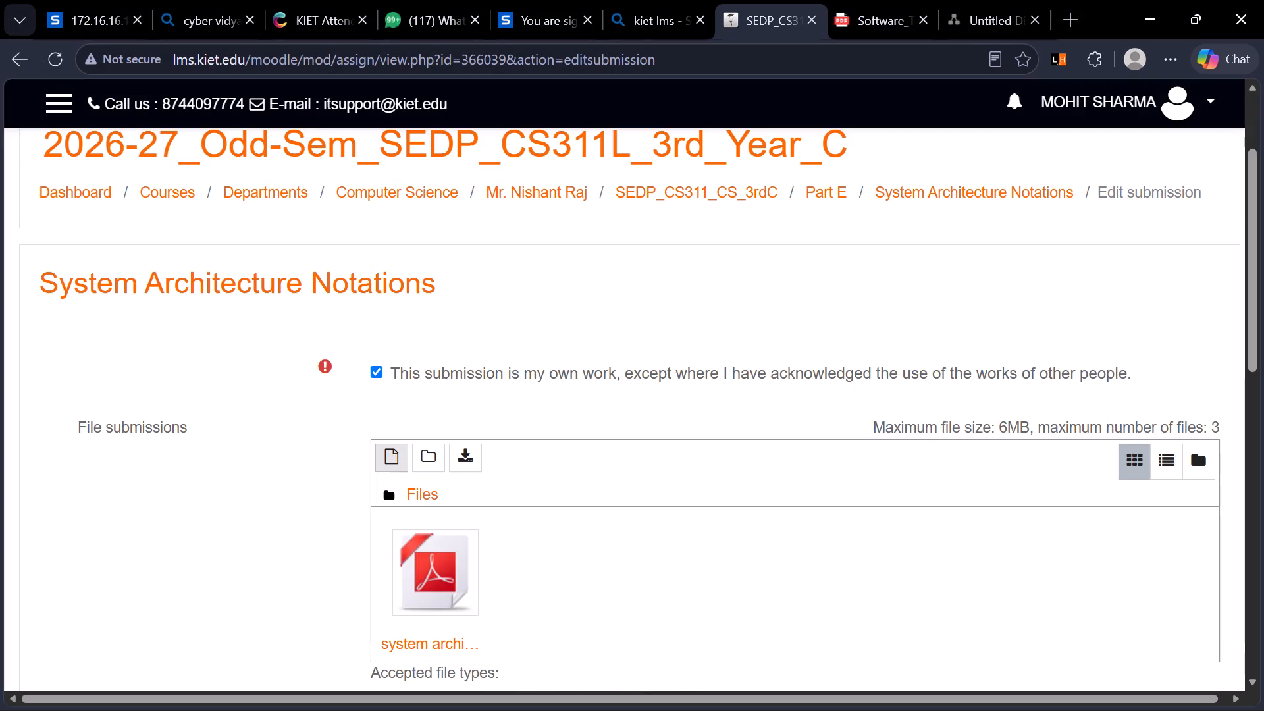
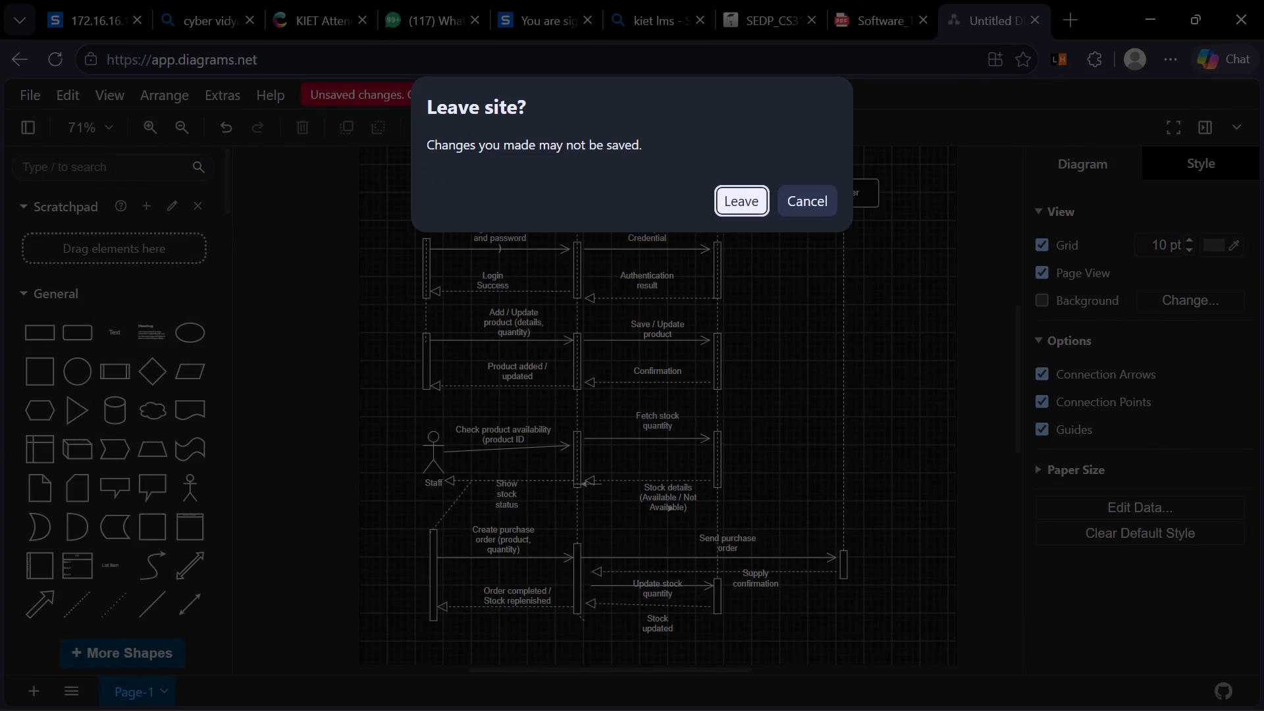
# Leave the untitled inventory sequence diagram page without saving its changes.
pyautogui.click(754, 196)
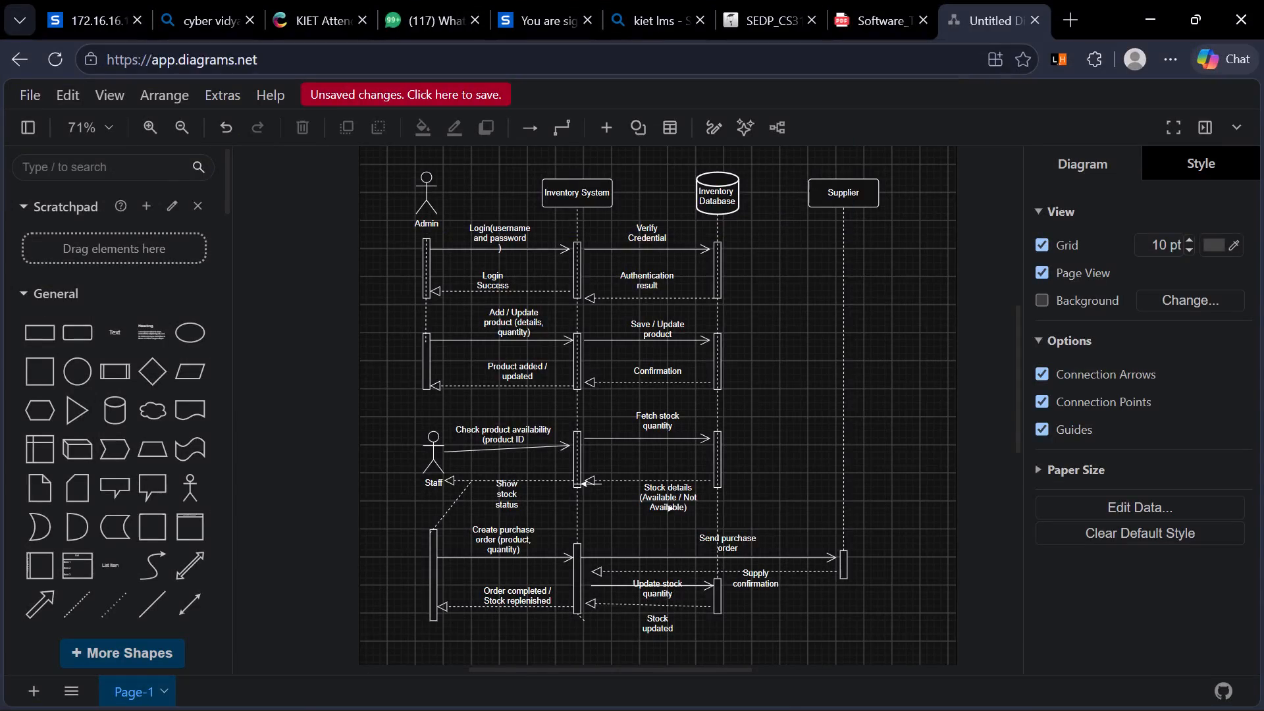